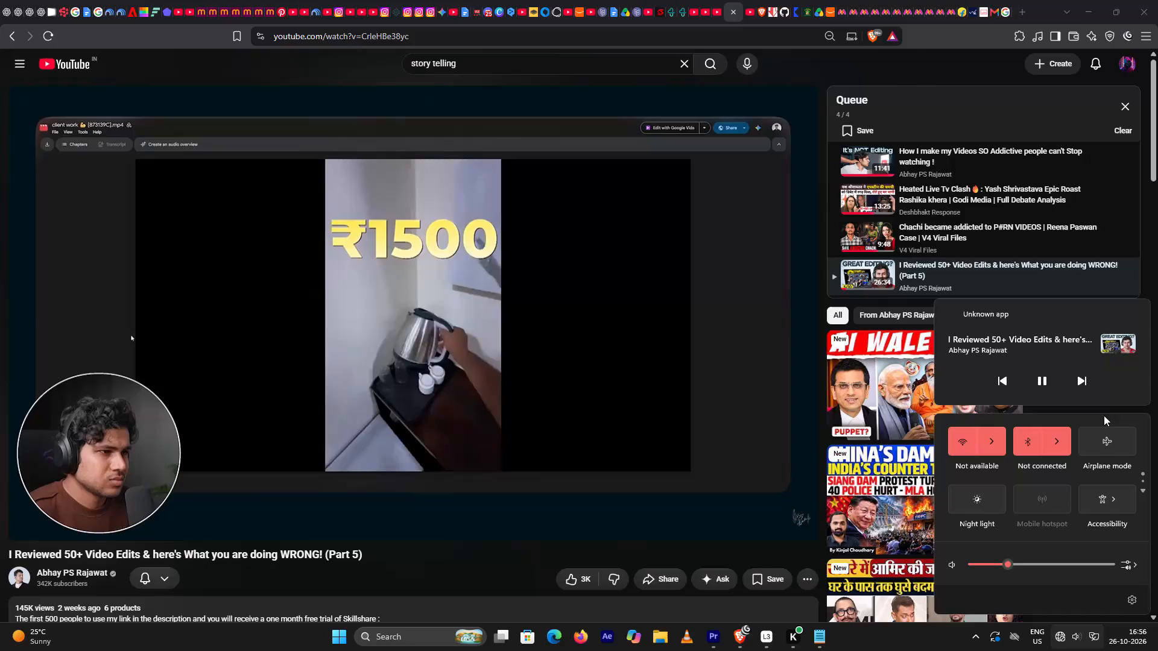
# Check the Wi-Fi connection details for the realme GT NEO 3T network.
pyautogui.click(994, 492)
pyautogui.click(992, 444)
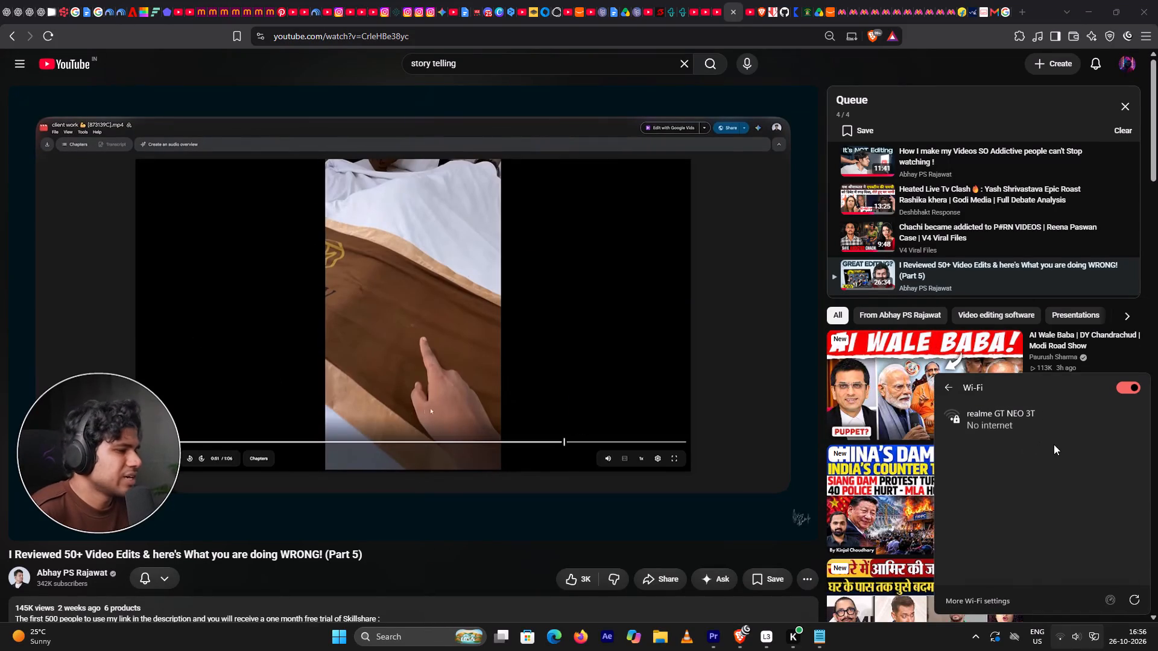
pyautogui.click(1020, 429)
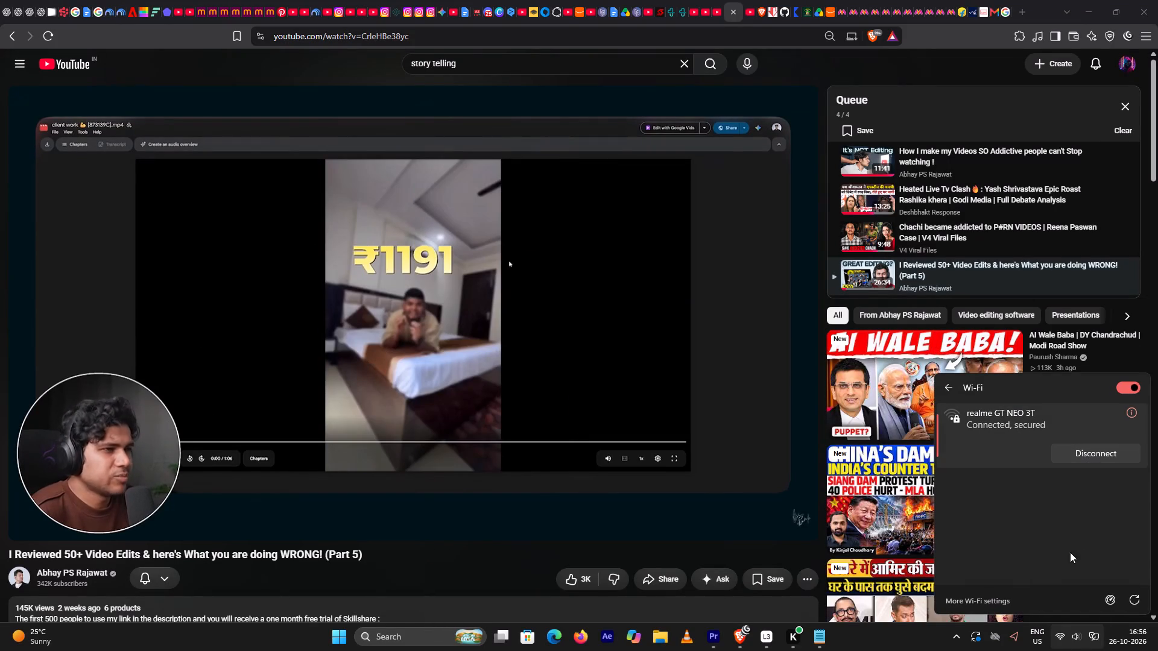
pyautogui.click(897, 639)
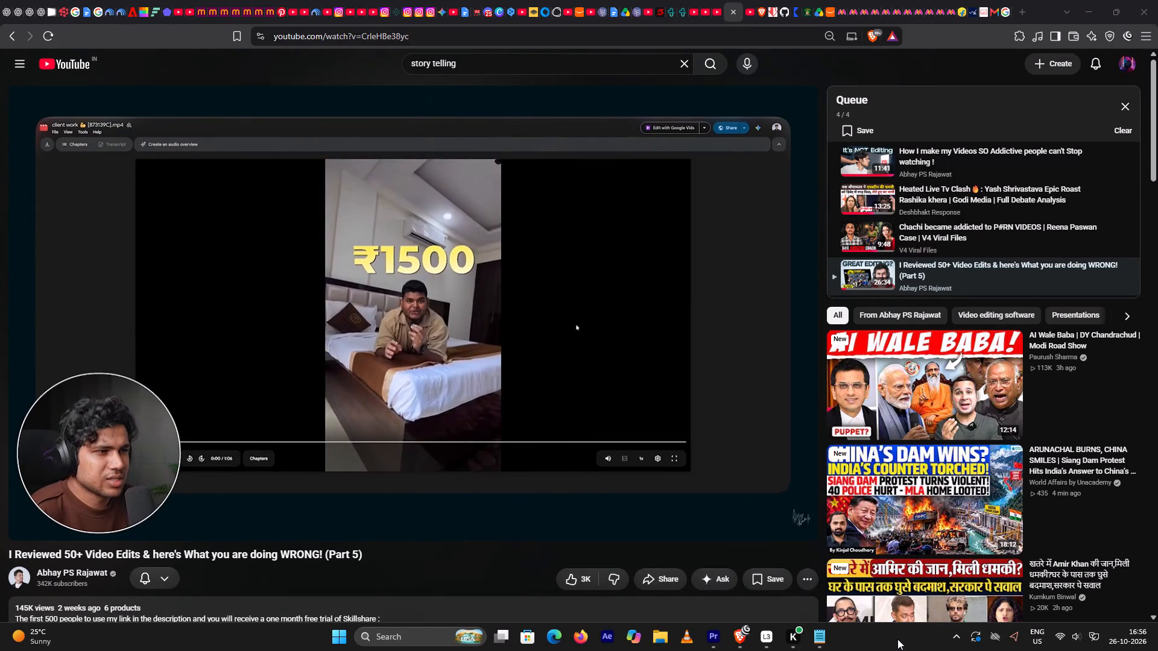
# Pause the YouTube video about reviewing video edits.
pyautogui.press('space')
pyautogui.click(480, 376)
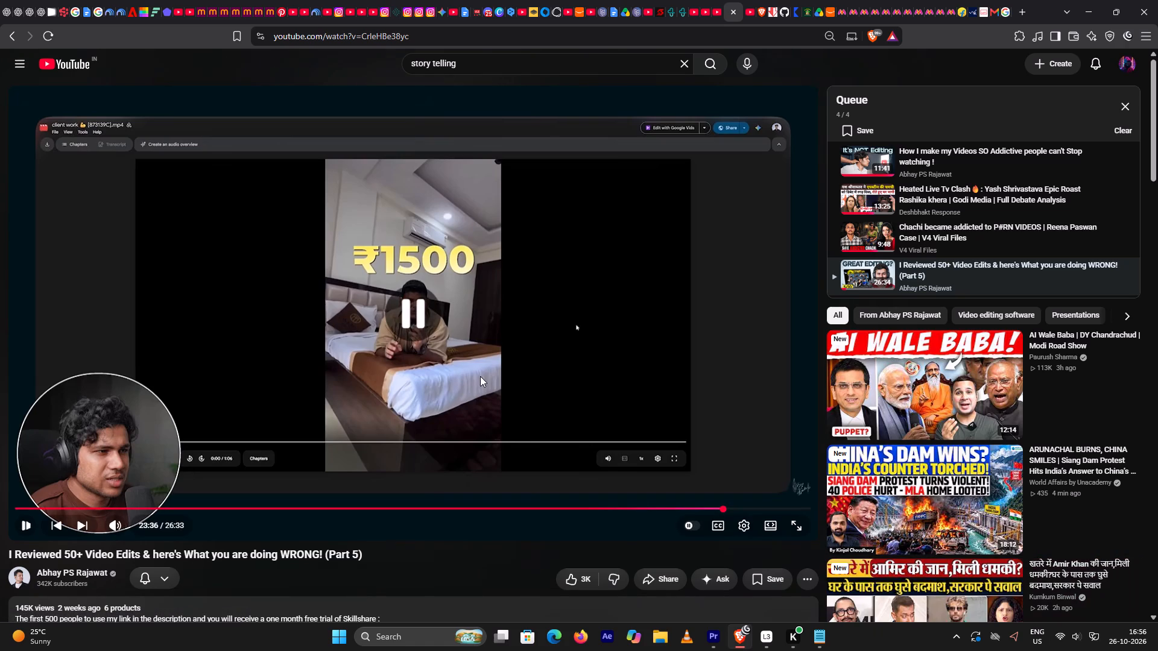
# Switch to Adobe Premiere Pro and play Sequence 02 from about 00:00:08:33, at the small clips on V2 and V3.
pyautogui.click(716, 637)
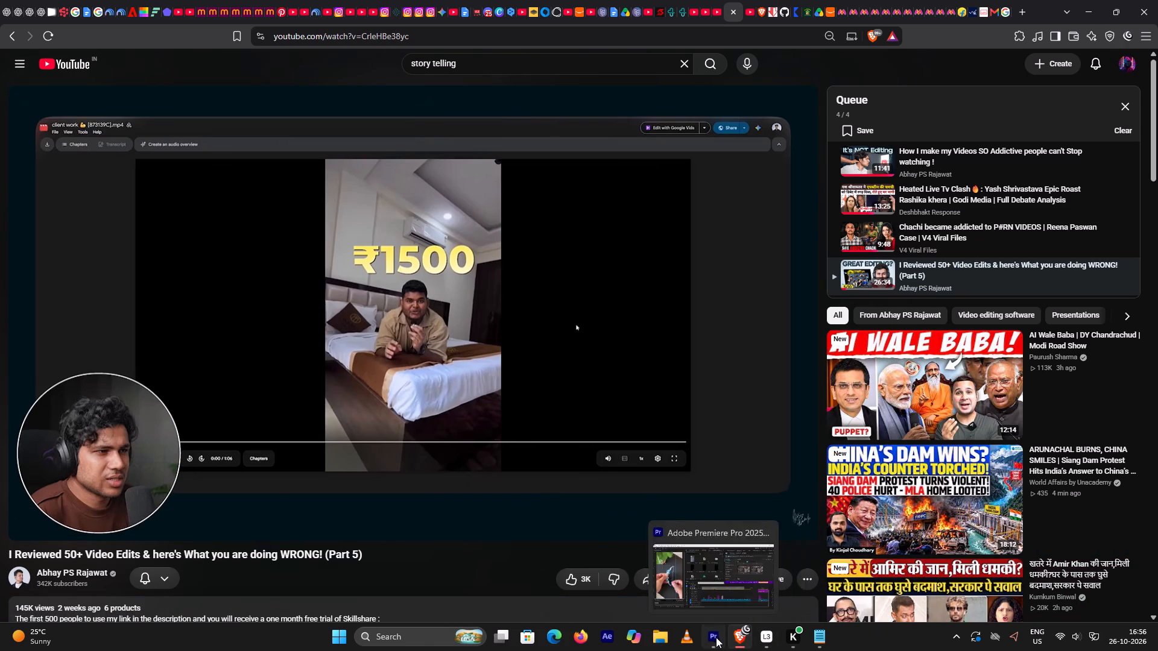
pyautogui.click(665, 428)
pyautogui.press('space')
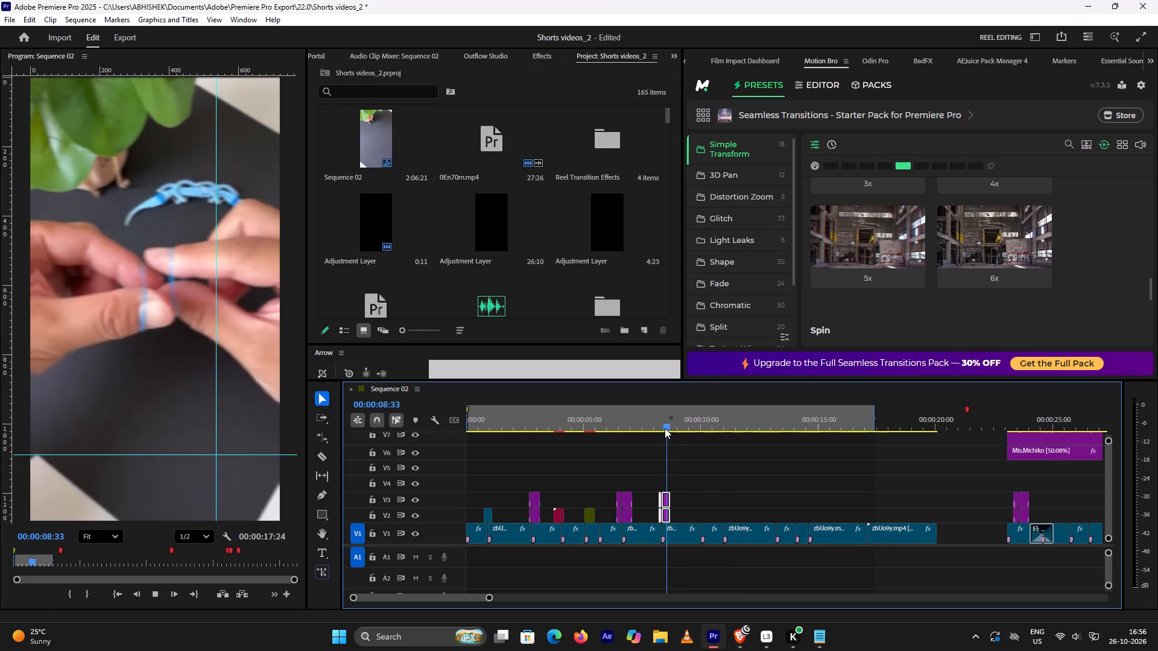
# Play back the stretch from about 4 to 10 seconds to examine the transitions and cuts there.
pyautogui.press('space')
pyautogui.click(657, 435)
pyautogui.press('space')
pyautogui.click(654, 427)
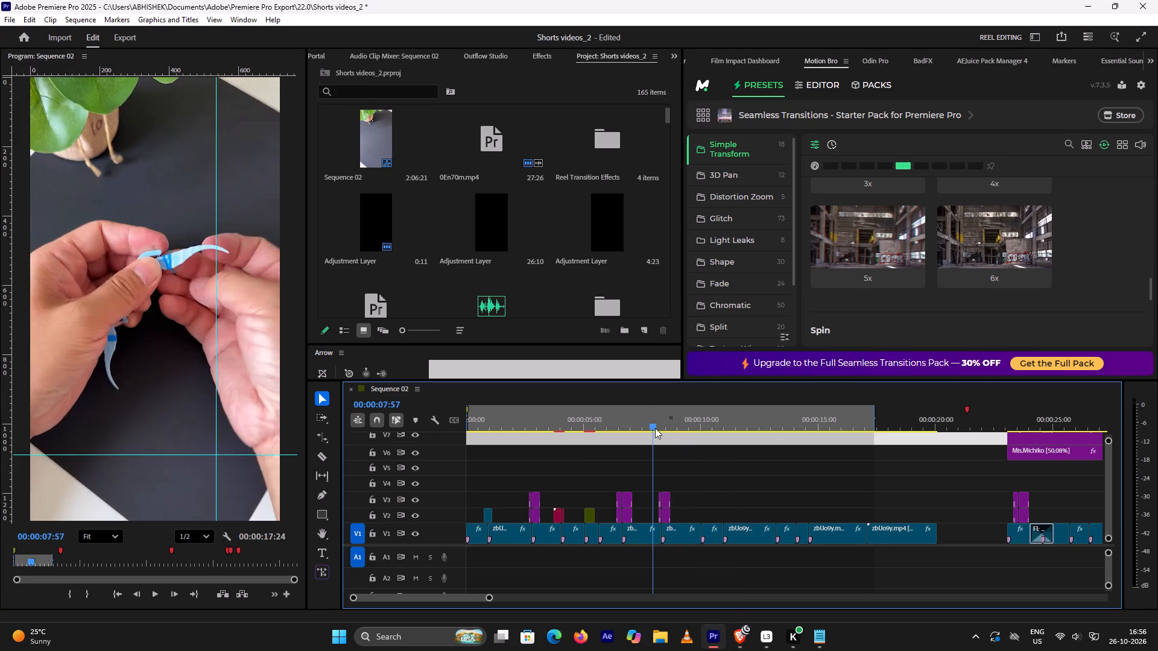
pyautogui.press('space')
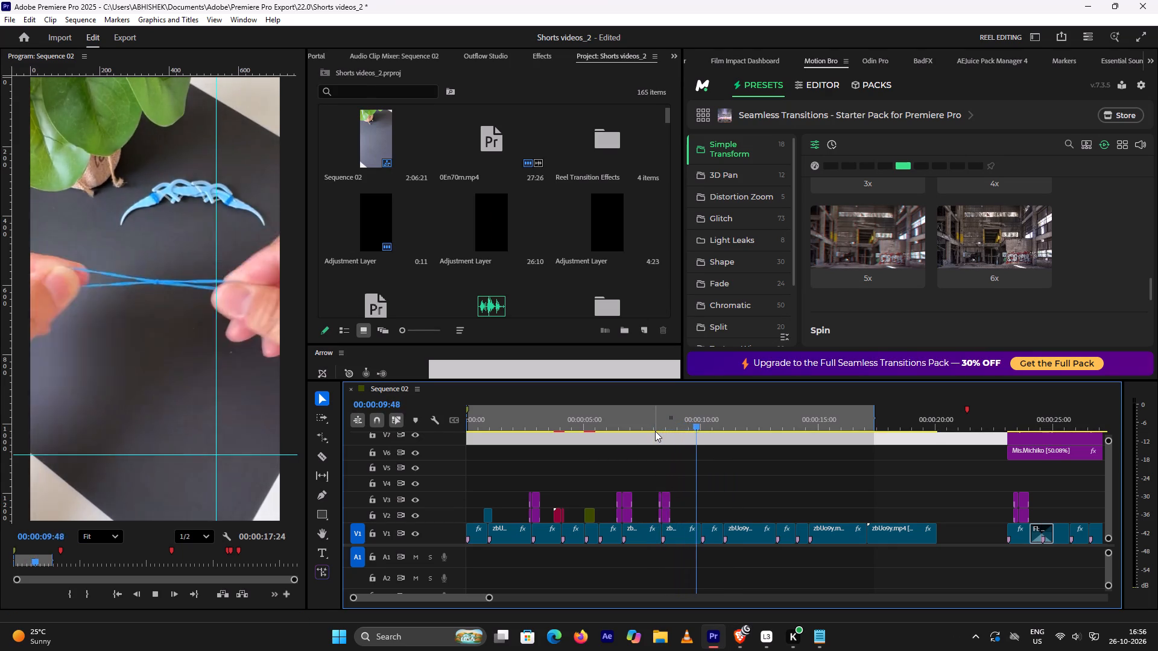
pyautogui.press('space')
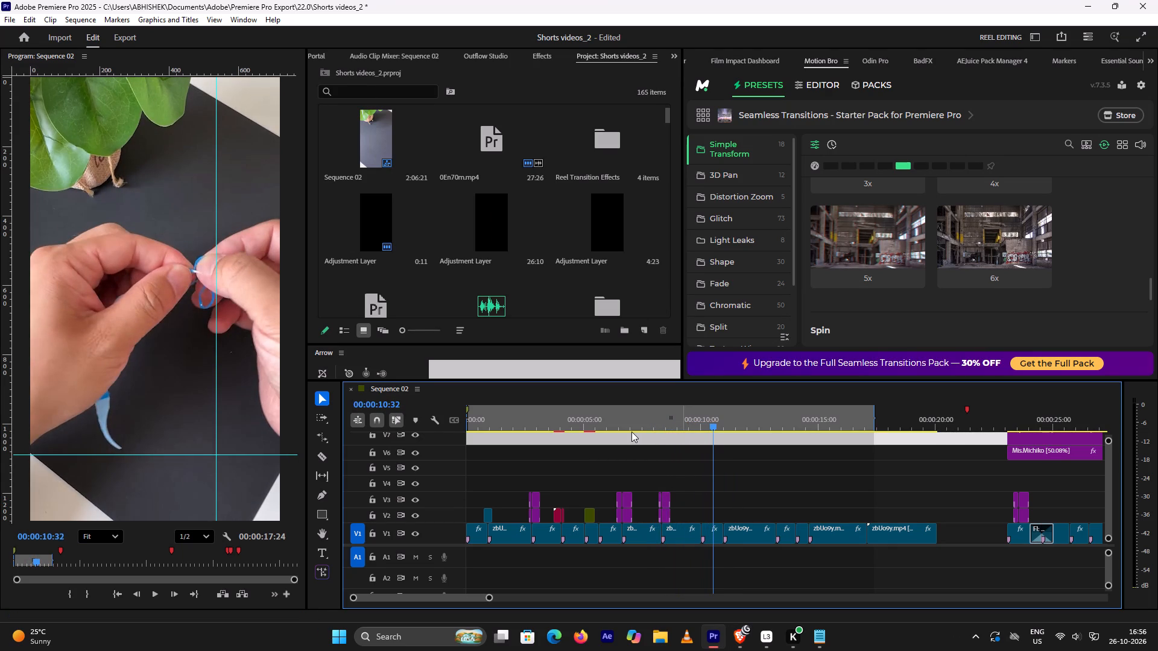
pyautogui.click(631, 432)
pyautogui.press('space')
pyautogui.click(658, 423)
pyautogui.press('space')
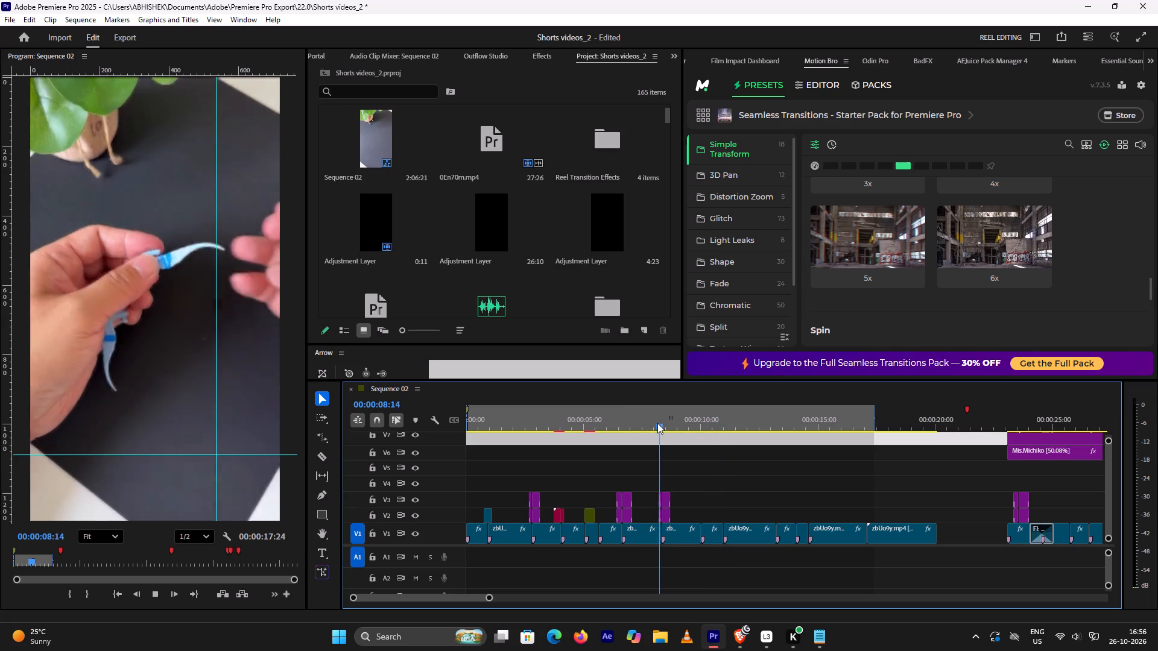
pyautogui.press('space')
pyautogui.click(601, 428)
pyautogui.click(605, 421)
pyautogui.press('space')
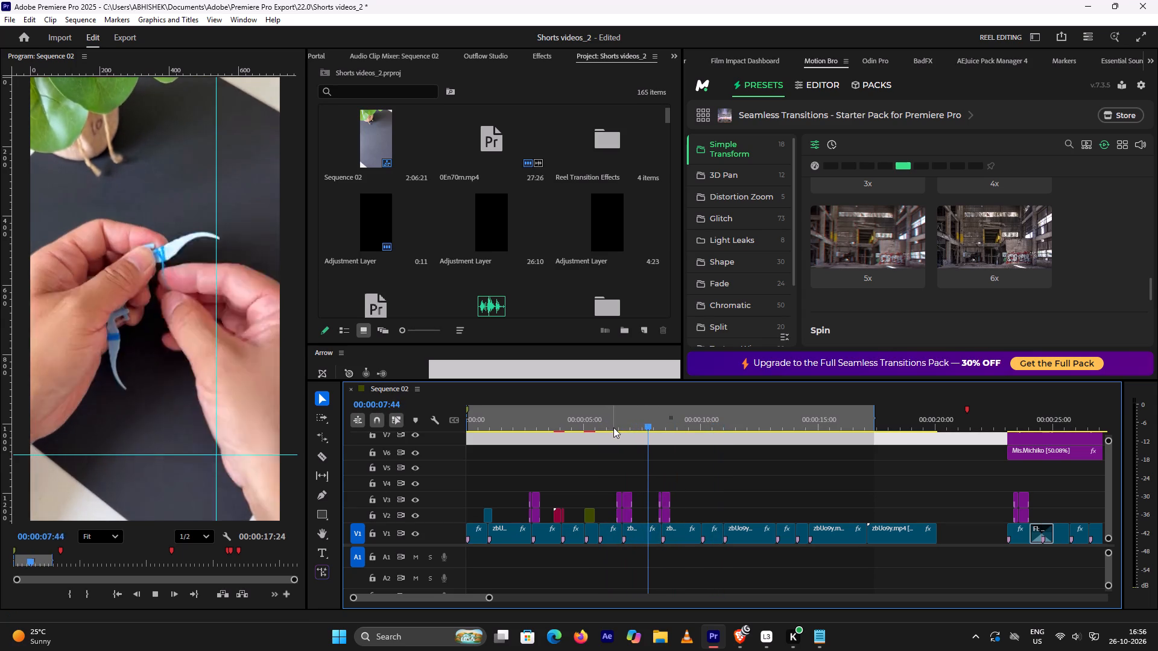
pyautogui.press('space')
pyautogui.click(553, 421)
pyautogui.press('space')
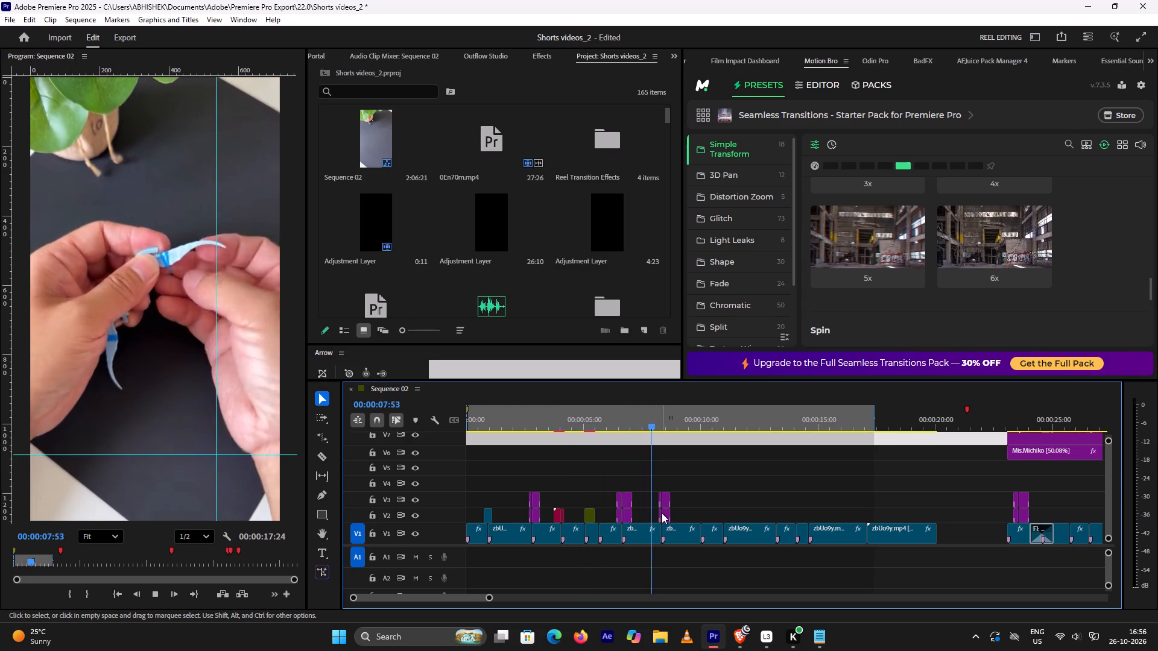
pyautogui.press('space')
# Move the two stacked purple transition layers on V2 and V3 from the cut near 00:00:08:24 to the cut near 10 seconds.
pyautogui.keyDown('alt'); pyautogui.scroll(5, 697, 489); pyautogui.keyUp('alt')
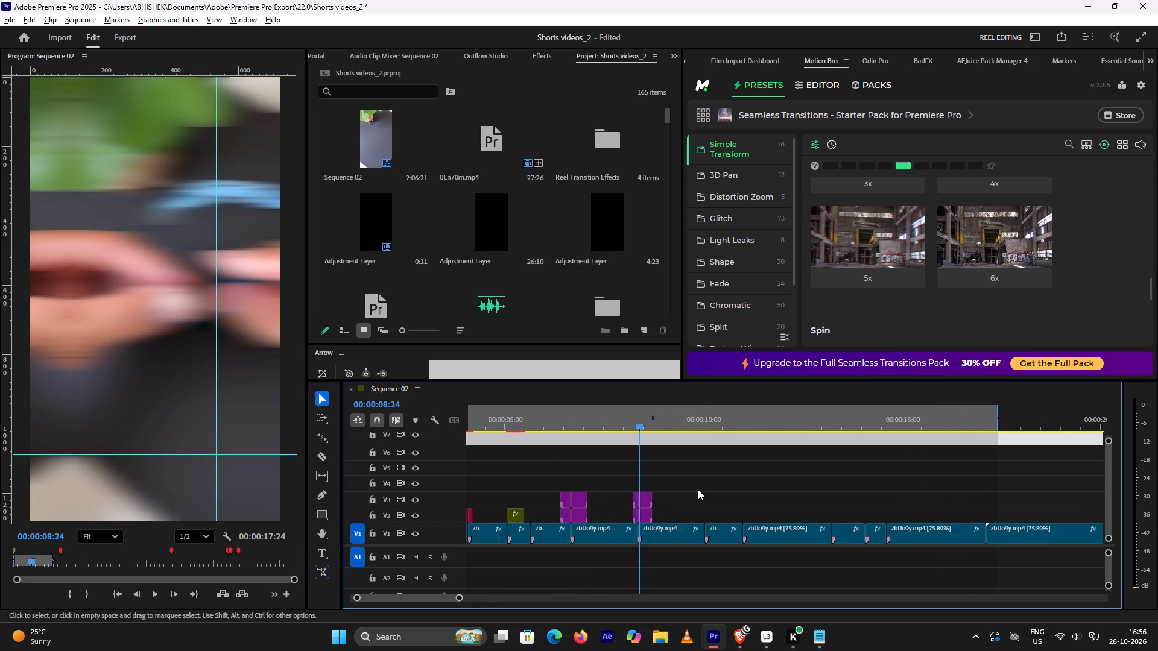
pyautogui.moveTo(615, 477); pyautogui.dragTo(663, 514)
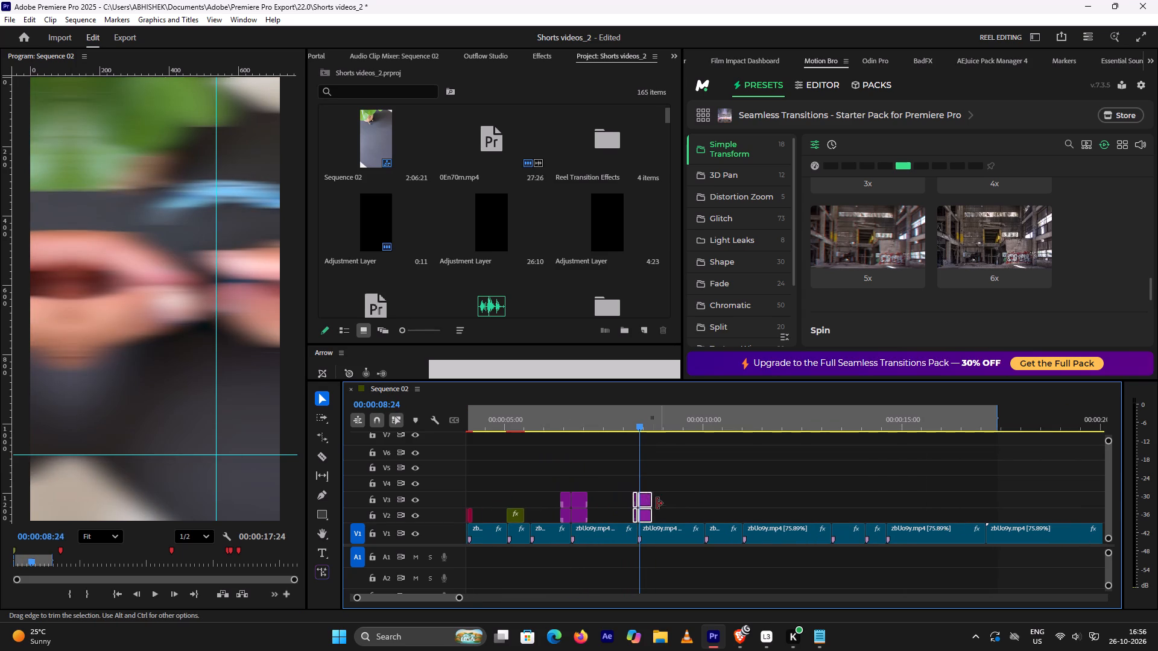
pyautogui.moveTo(647, 500); pyautogui.dragTo(699, 500)
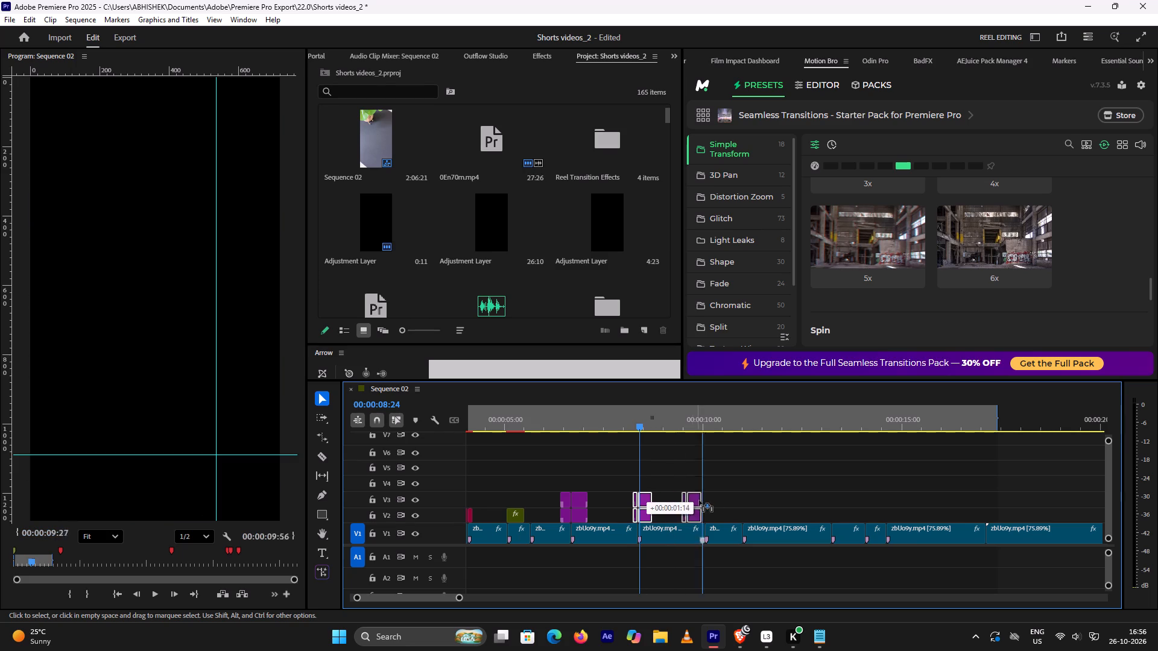
pyautogui.moveTo(699, 500); pyautogui.dragTo(713, 500)
# Duplicate the red transition clip near 4 seconds on V2, placing the copy over the V1 cut near 00:00:08:24.
pyautogui.scroll(5, 579, 482)
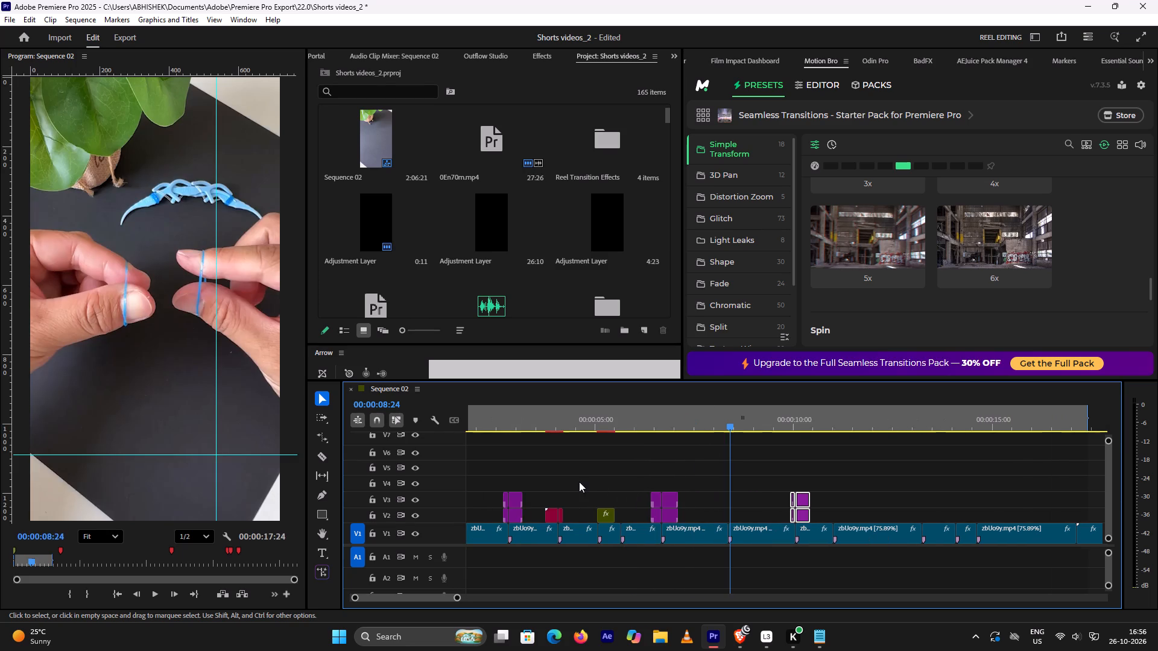
pyautogui.click(540, 421)
pyautogui.press('space')
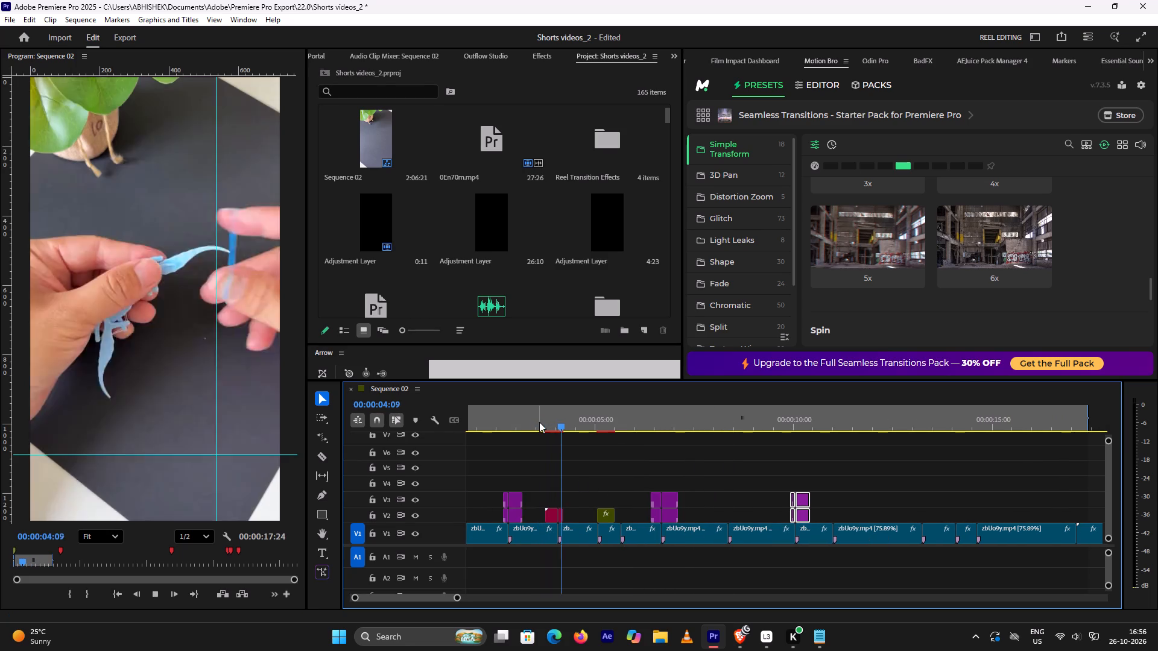
pyautogui.press('space')
pyautogui.moveTo(542, 467); pyautogui.dragTo(558, 493)
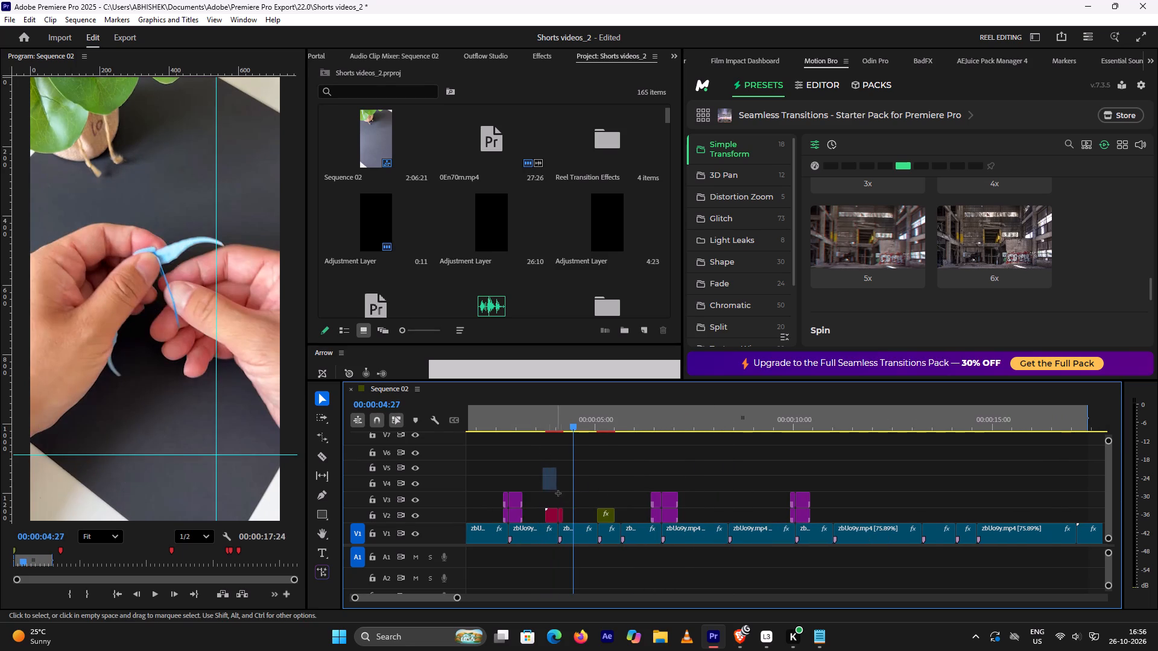
pyautogui.moveTo(558, 493); pyautogui.dragTo(570, 517)
pyautogui.keyDown('alt'); pyautogui.moveTo(552, 514); pyautogui.dragTo(581, 479); pyautogui.keyUp('alt')
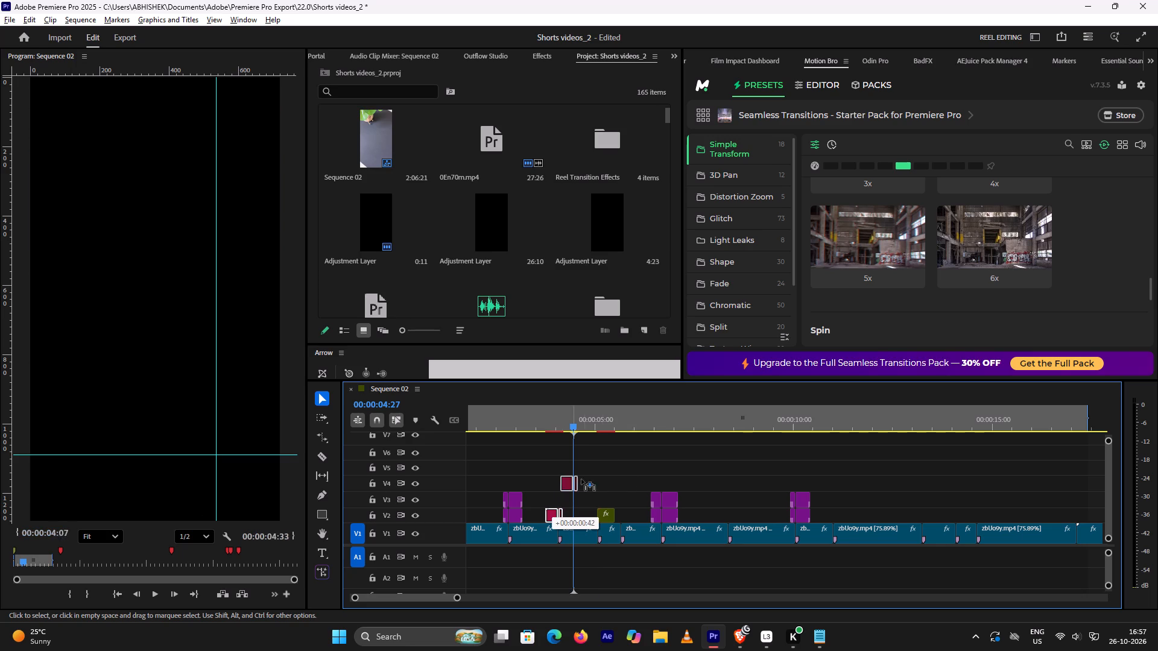
pyautogui.keyDown('alt'); pyautogui.moveTo(581, 479); pyautogui.dragTo(727, 515); pyautogui.keyUp('alt')
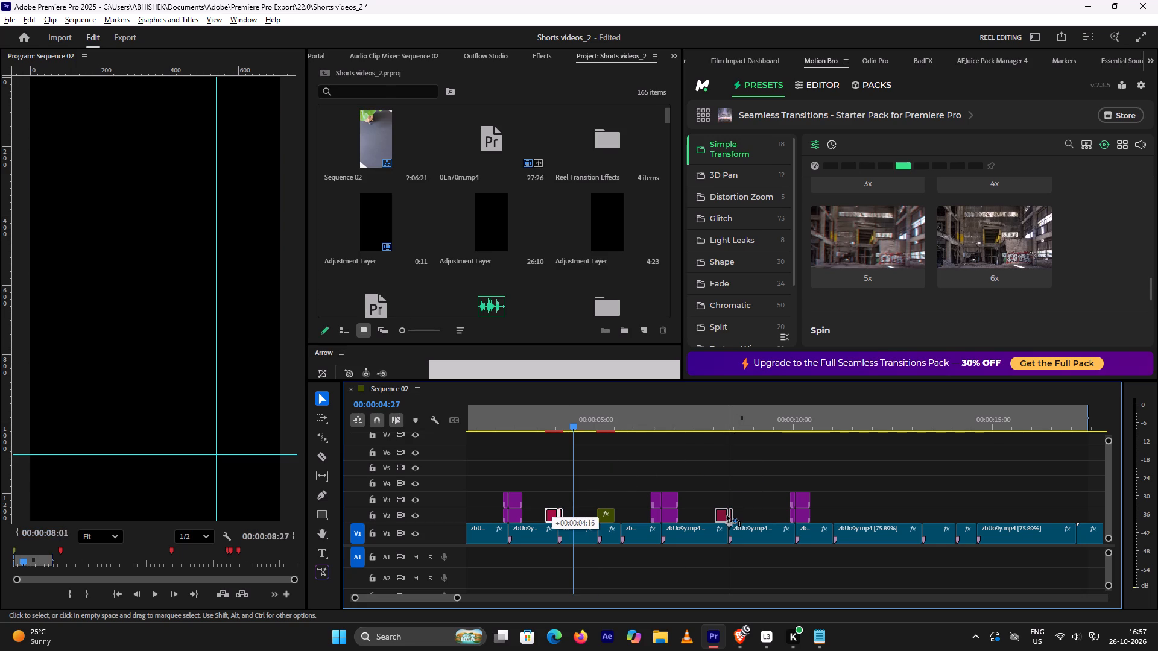
pyautogui.keyDown('alt'); pyautogui.moveTo(727, 515); pyautogui.dragTo(726, 515); pyautogui.keyUp('alt')
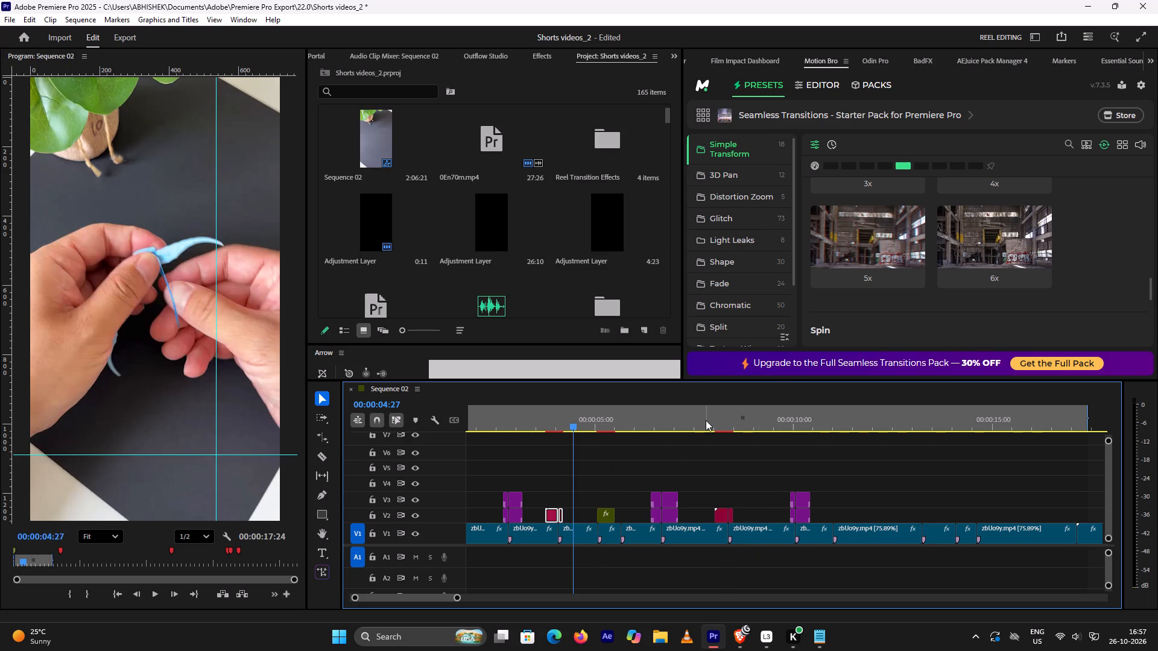
# Play back the section from about 8 to 10.5 seconds to check the copied red and moved purple transitions.
pyautogui.click(704, 419)
pyautogui.press('space')
pyautogui.press('space')
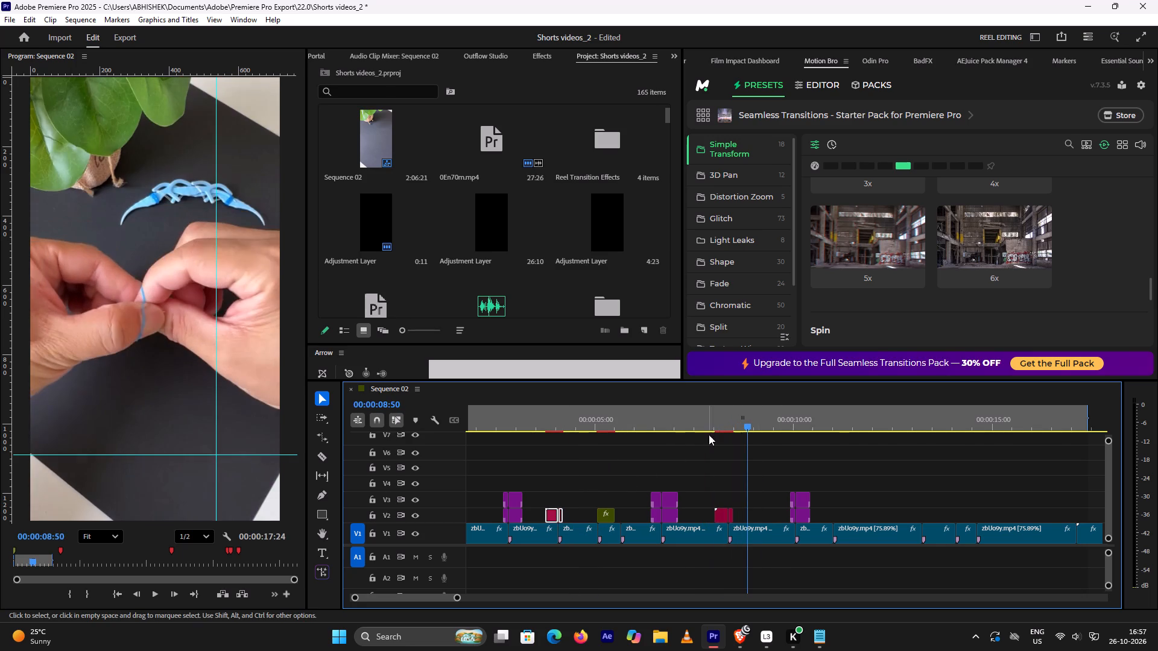
pyautogui.keyDown('alt'); pyautogui.scroll(-3, 790, 490); pyautogui.keyUp('alt')
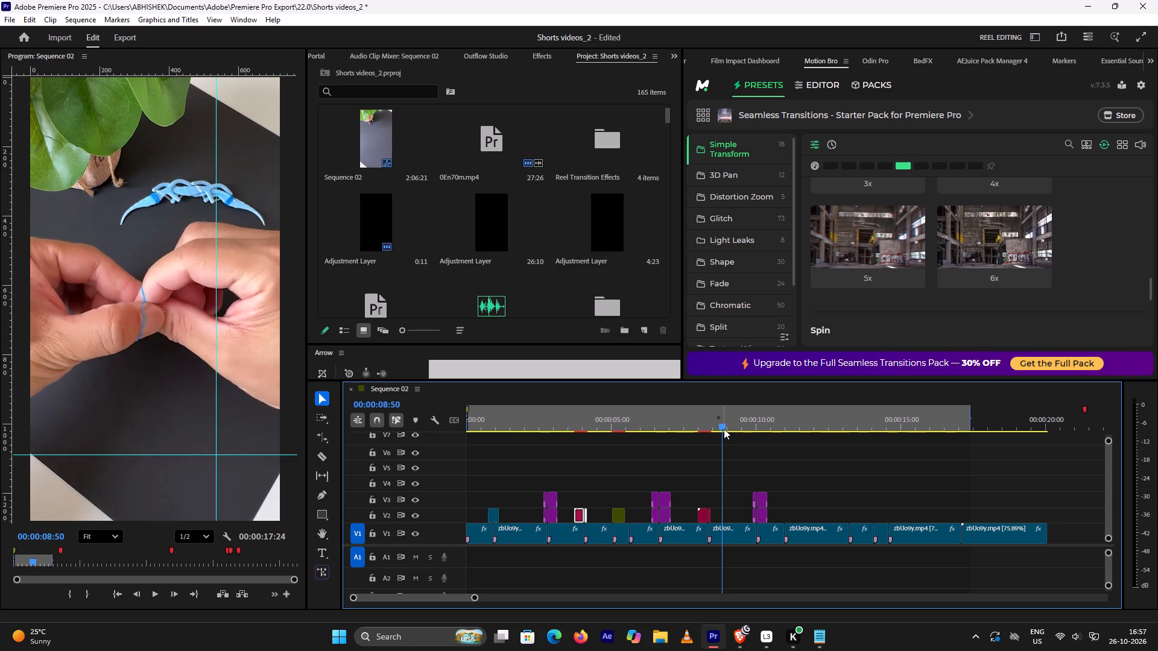
pyautogui.moveTo(722, 429); pyautogui.dragTo(476, 437)
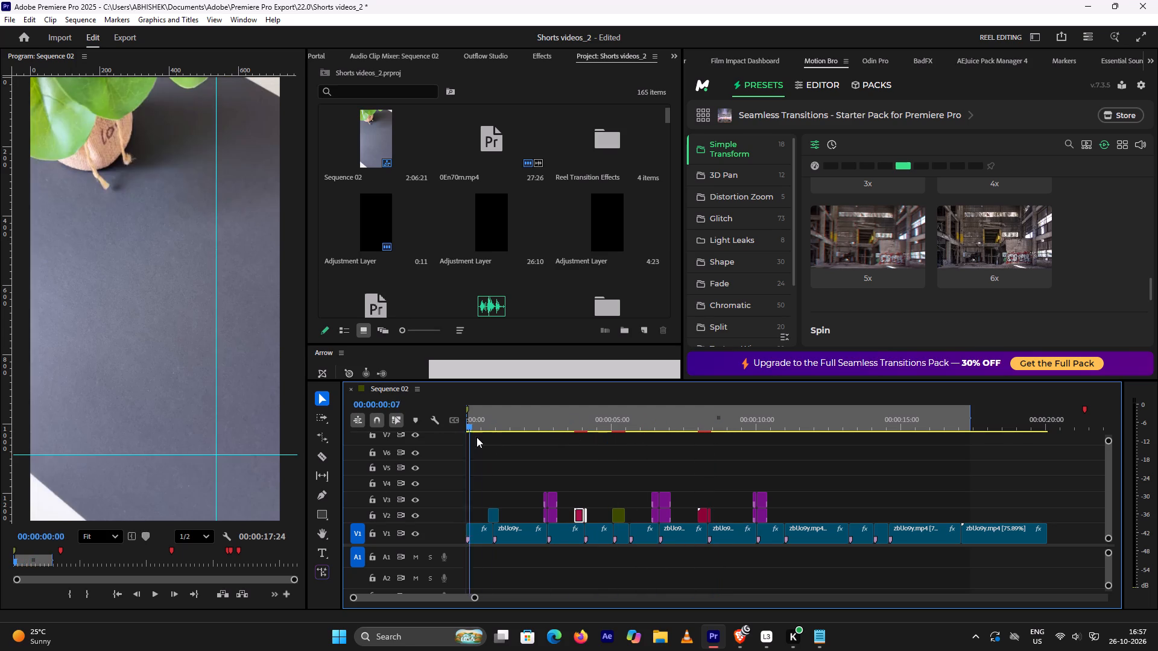
pyautogui.moveTo(476, 437); pyautogui.dragTo(731, 455)
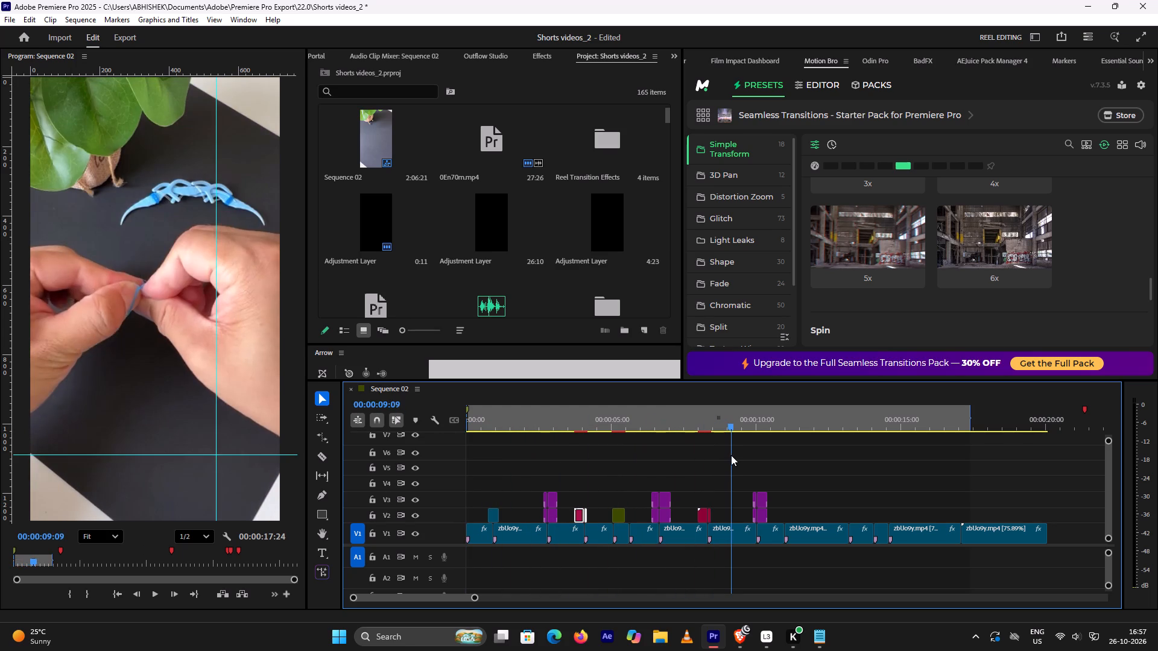
pyautogui.moveTo(731, 455); pyautogui.dragTo(696, 450)
pyautogui.press('space')
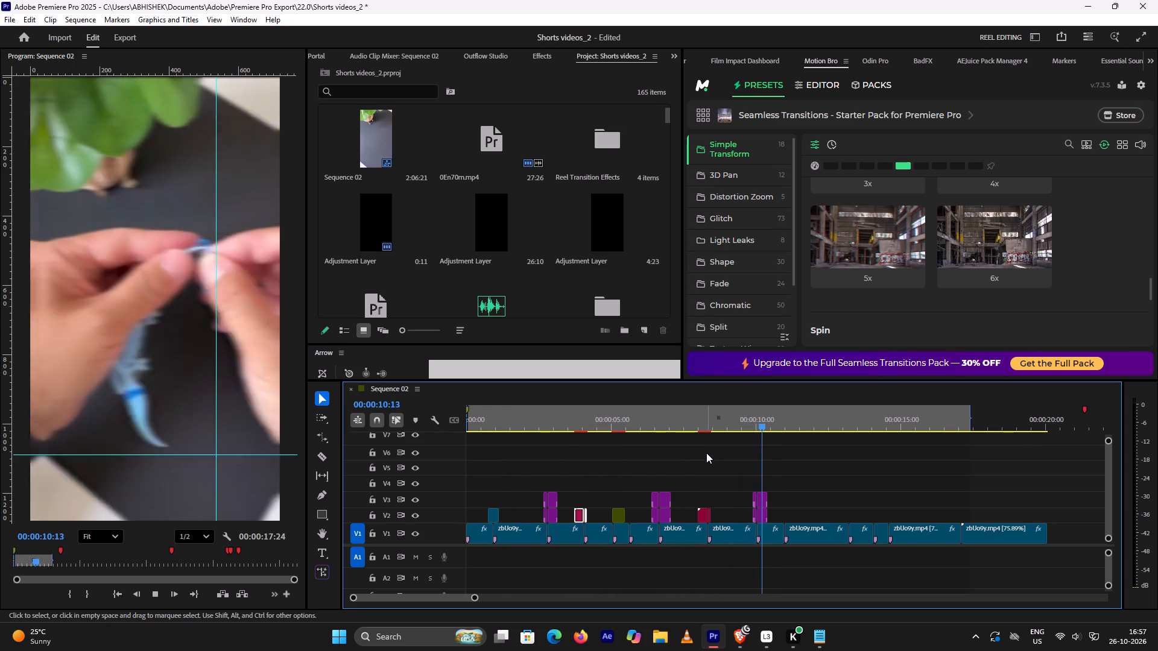
pyautogui.press('space')
# Replay the section around 11 seconds repeatedly to examine the V1 cut after the purple transition.
pyautogui.keyDown('alt'); pyautogui.scroll(-3, 781, 488); pyautogui.keyUp('alt')
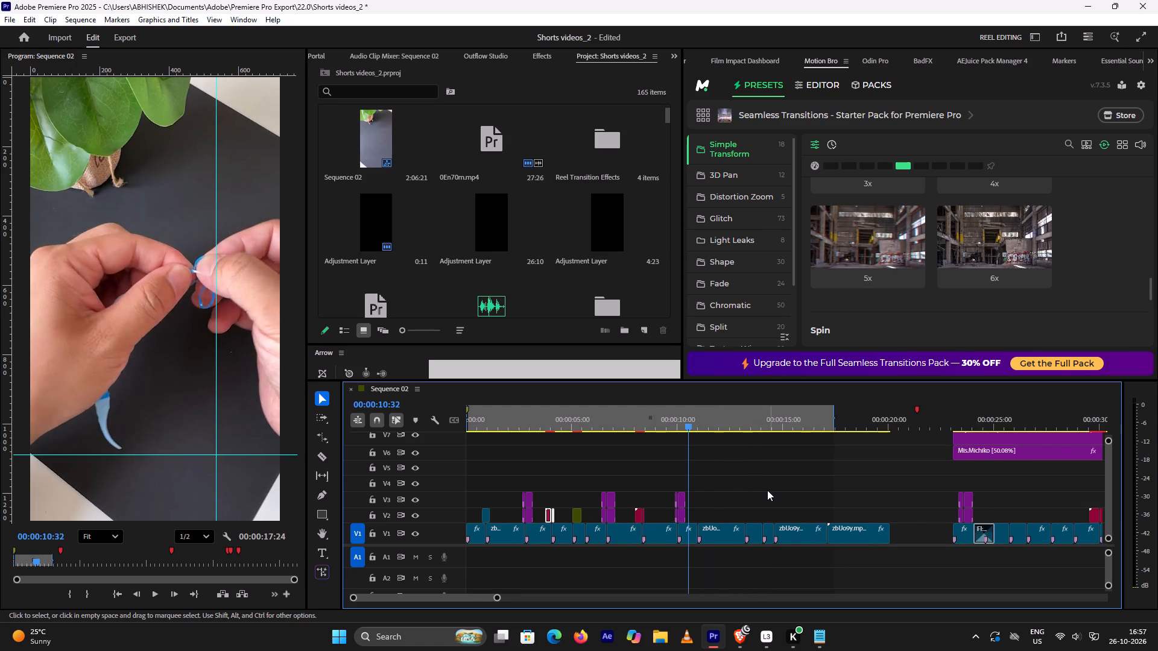
pyautogui.keyDown('alt'); pyautogui.scroll(4, 759, 492); pyautogui.keyUp('alt')
pyautogui.click(712, 418)
pyautogui.press('space')
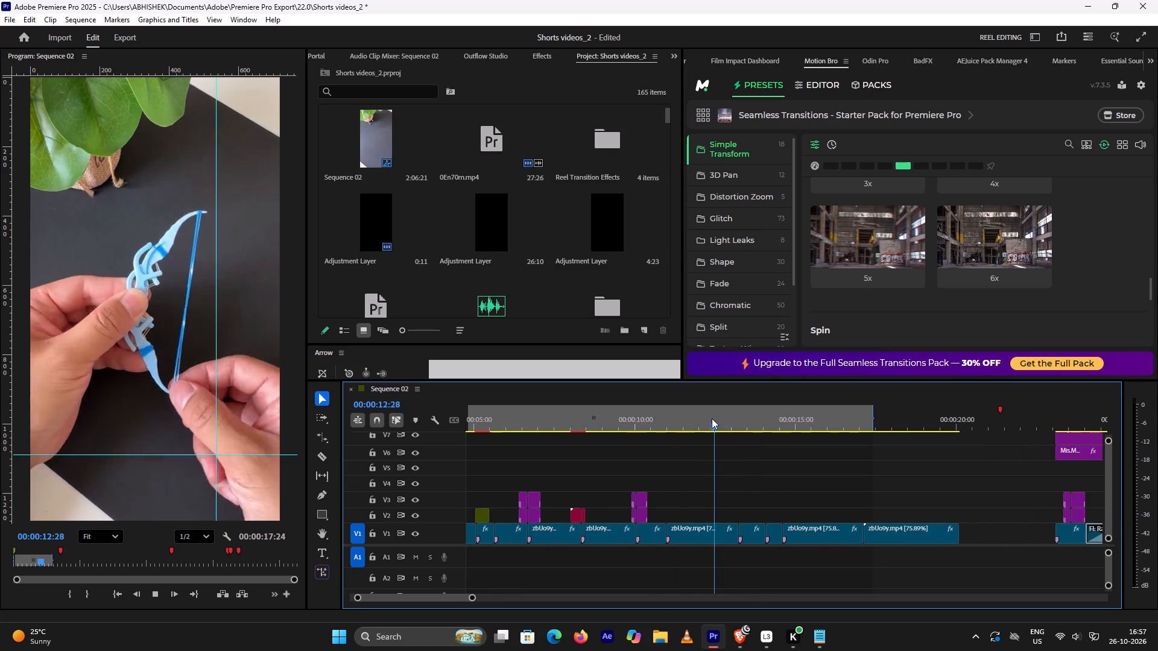
pyautogui.press('space')
pyautogui.click(661, 421)
pyautogui.press('space')
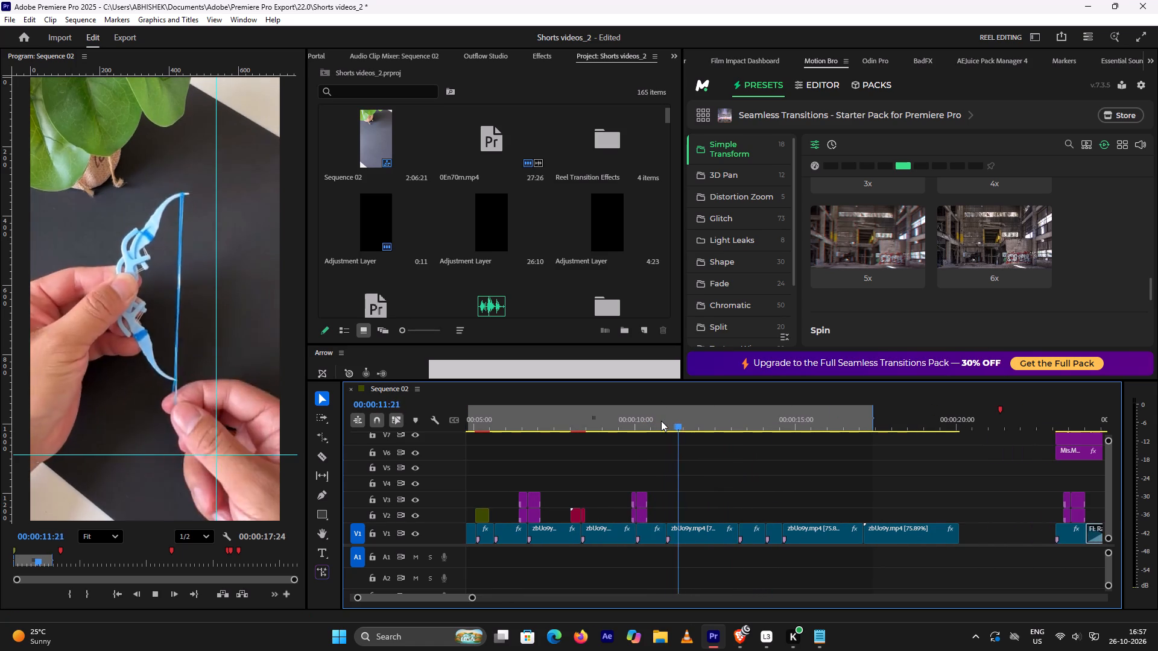
pyautogui.press('space')
pyautogui.click(661, 421)
pyautogui.press('space')
pyautogui.press('space')
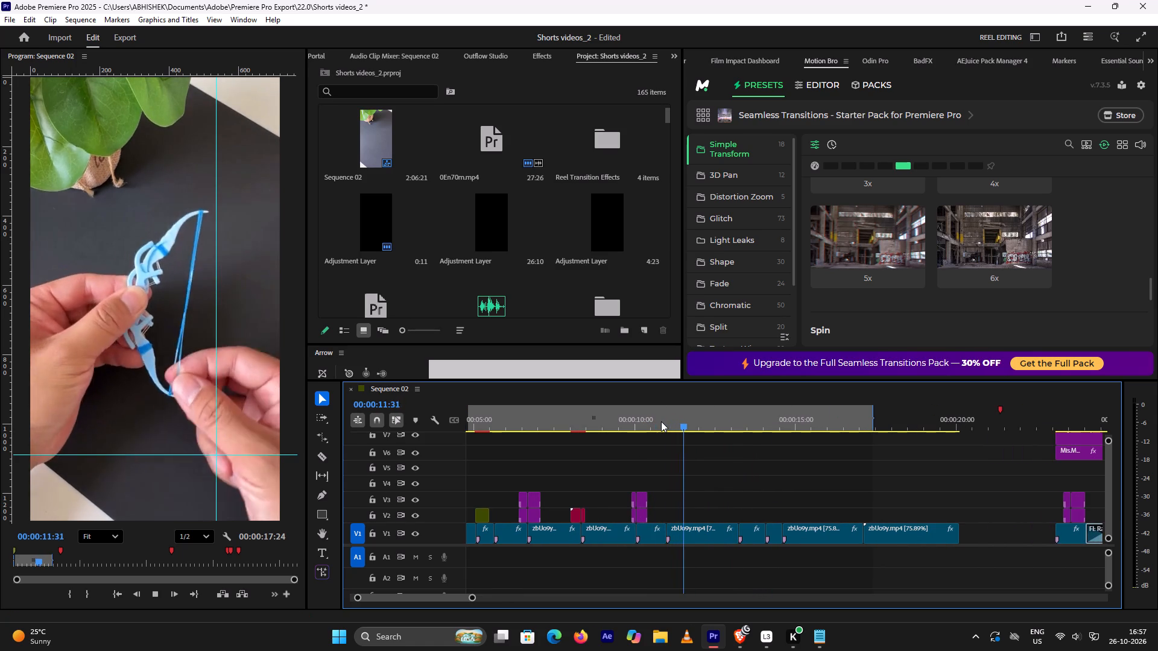
pyautogui.click(661, 421)
pyautogui.press('space')
pyautogui.press('space')
pyautogui.click(661, 421)
pyautogui.press('space')
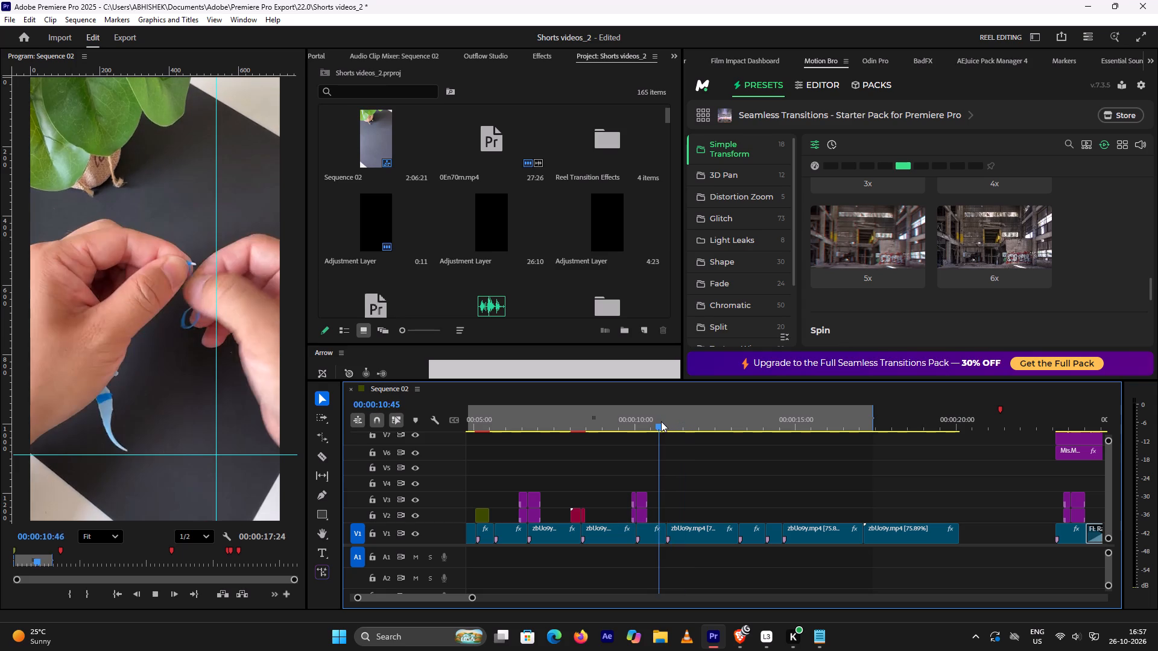
pyautogui.press('space')
pyautogui.click(660, 423)
pyautogui.press('space')
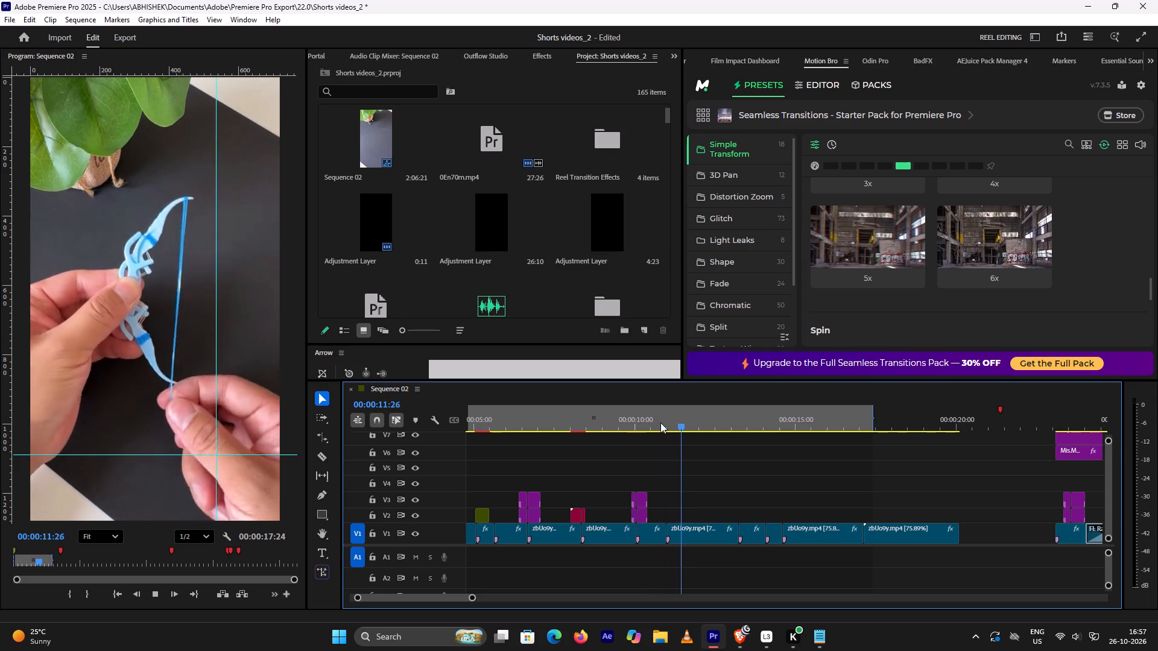
pyautogui.press('space')
pyautogui.click(660, 423)
pyautogui.press('space')
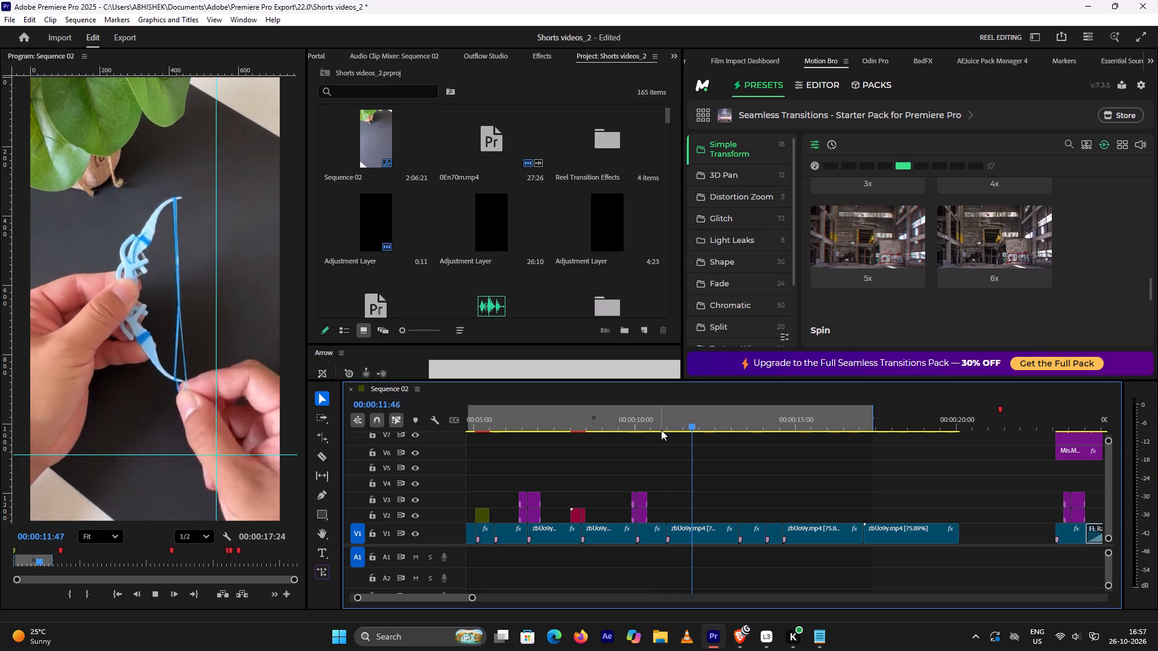
pyautogui.press('space')
# Play back the sequence from about 10.5 seconds through the last marked clips to review the remaining cuts up to 00:00:17:31.
pyautogui.press('space')
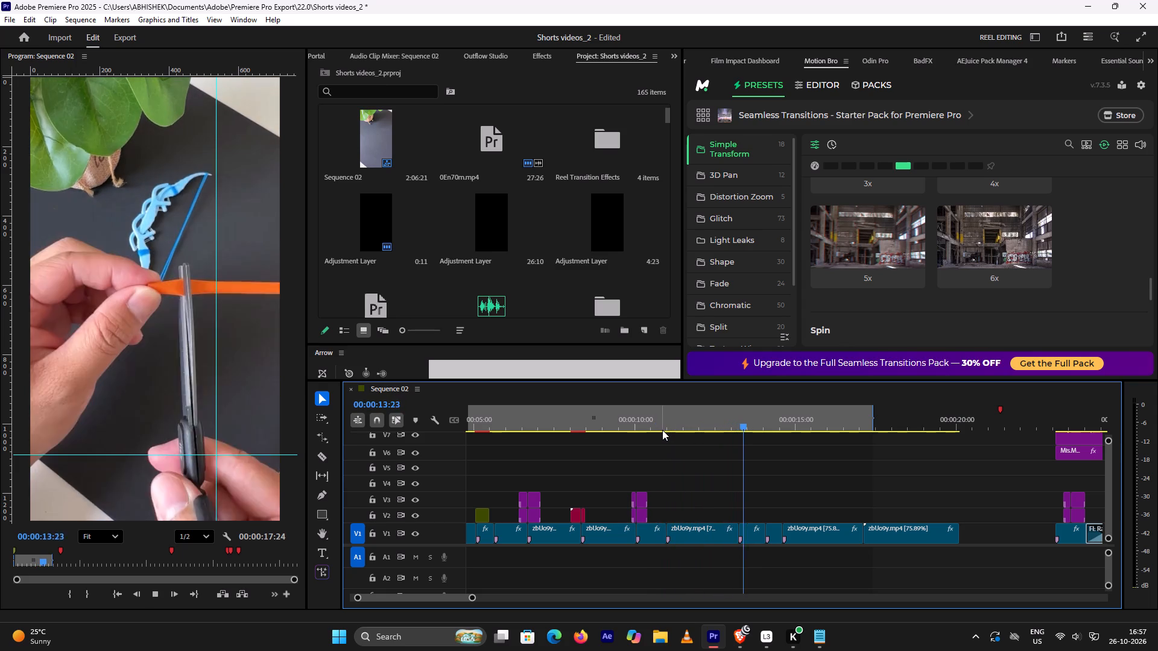
pyautogui.press('space')
pyautogui.click(650, 430)
pyautogui.press('space')
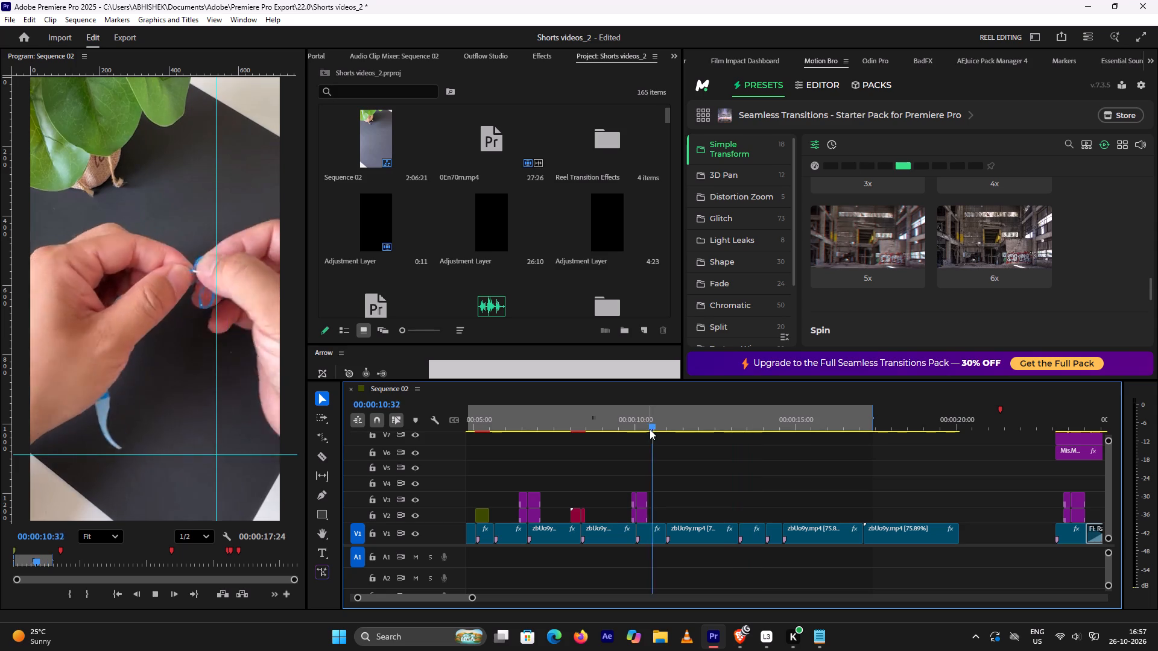
pyautogui.press('space')
pyautogui.press('space')
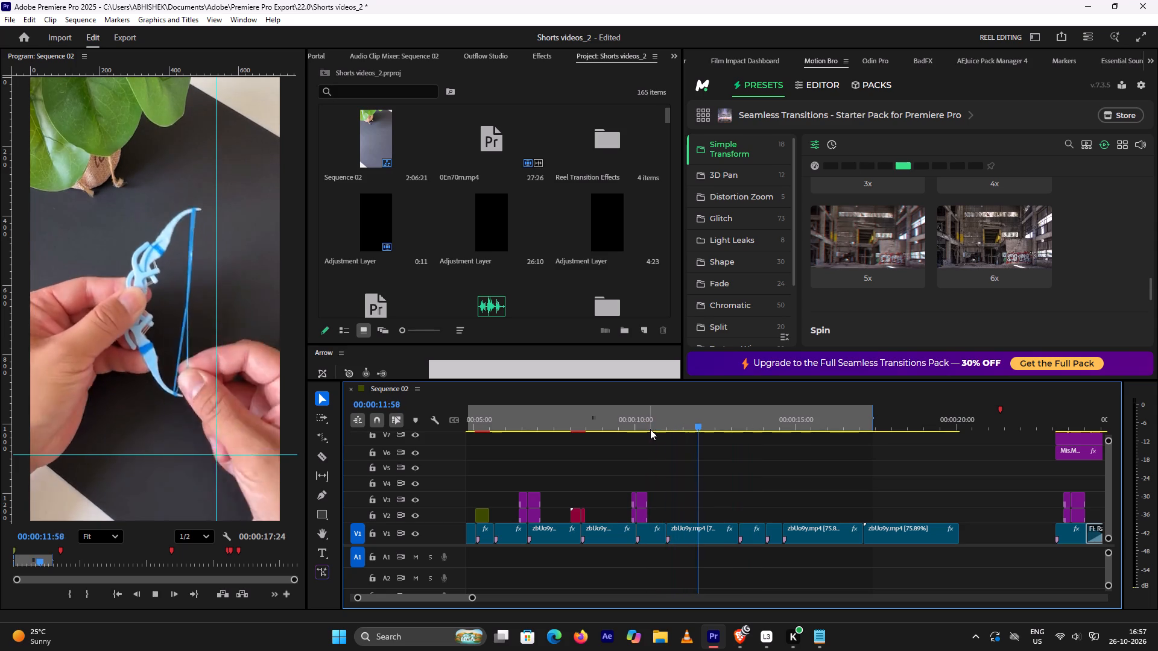
pyautogui.click(664, 423)
pyautogui.press('space')
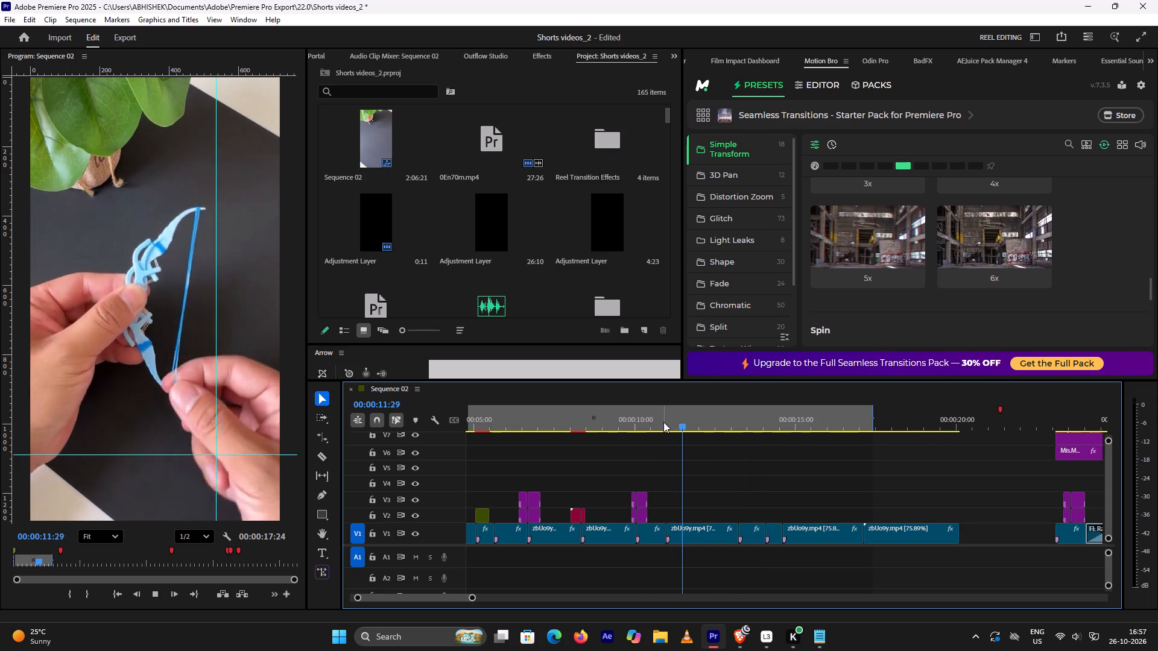
pyautogui.press('space')
pyautogui.press('space')
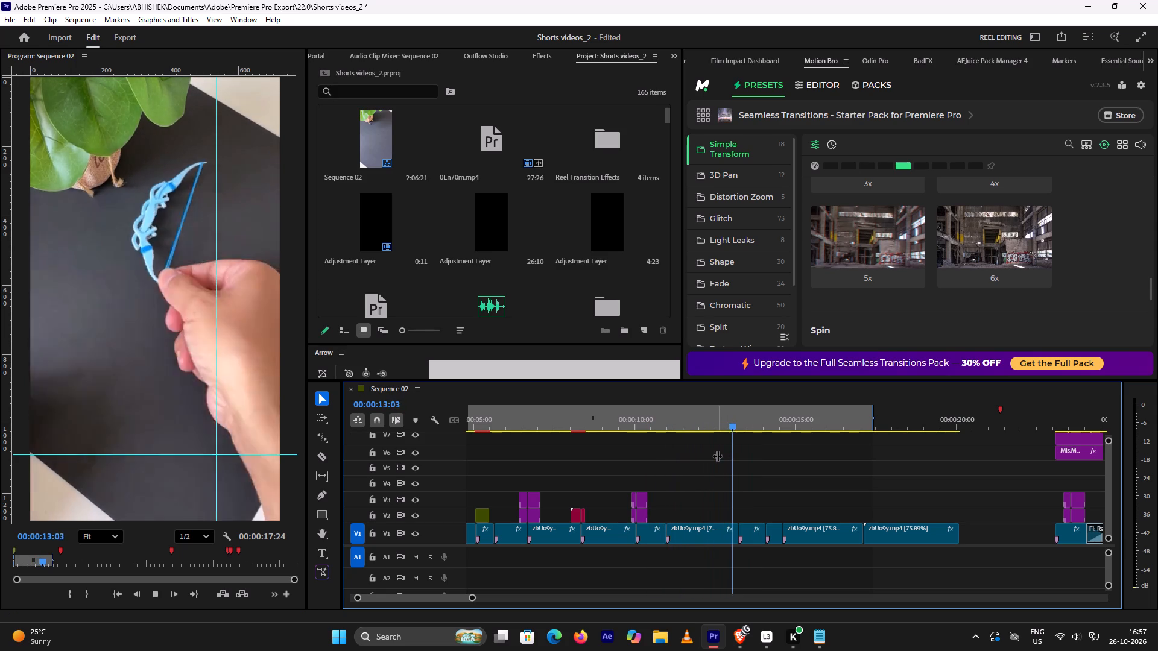
pyautogui.press('space')
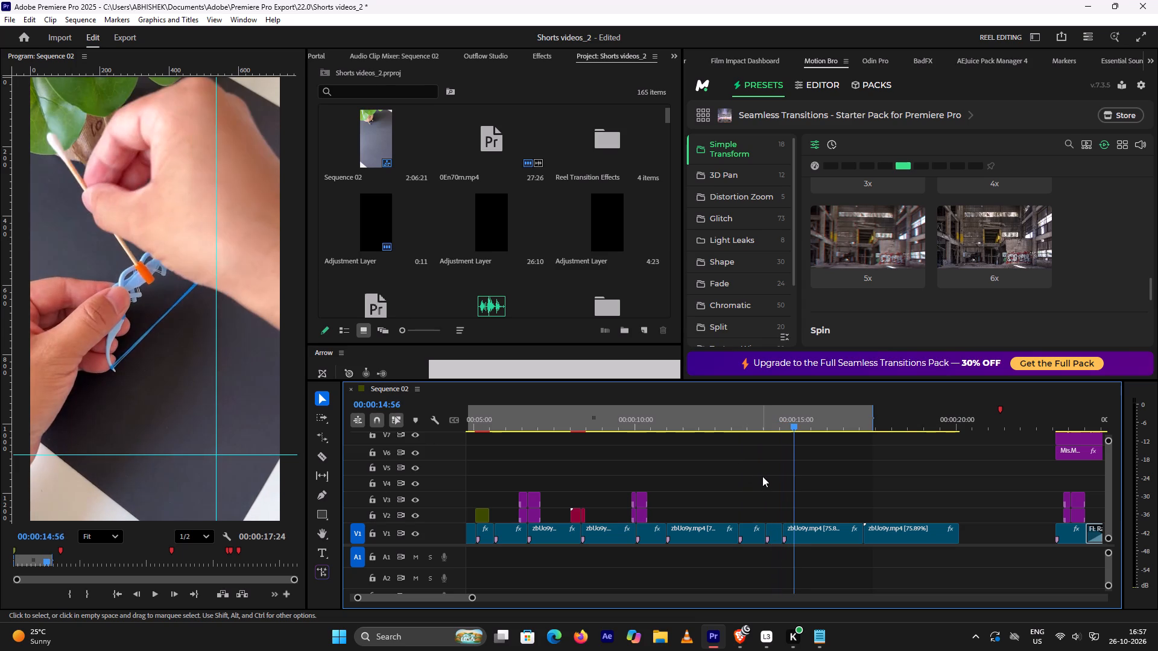
pyautogui.press('space')
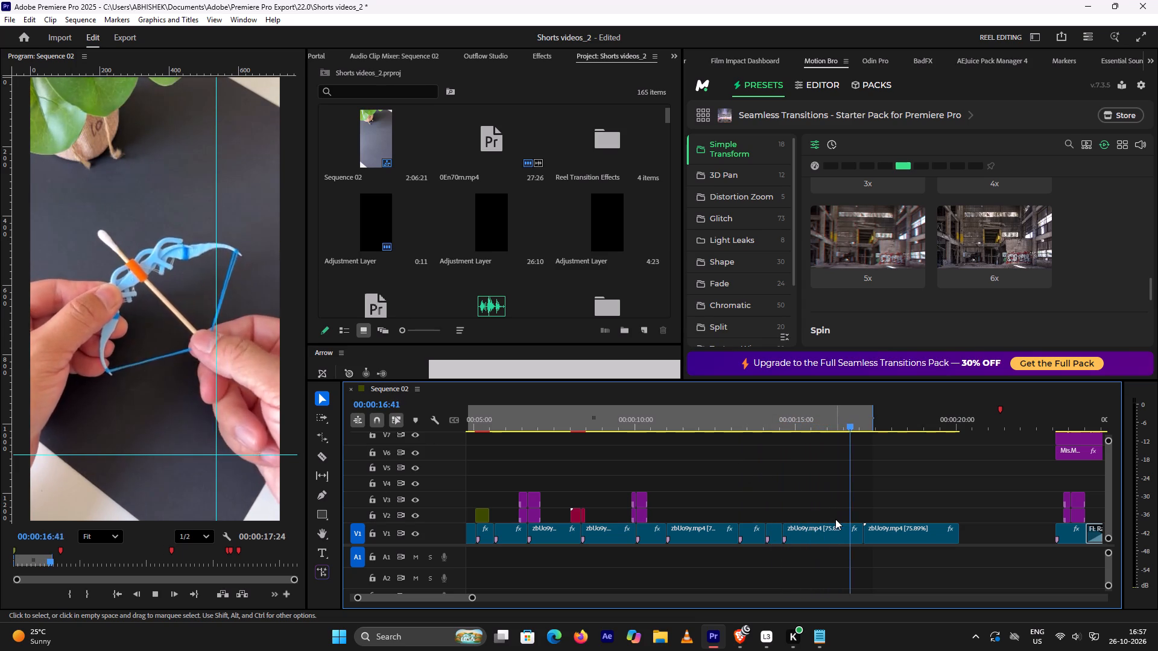
pyautogui.press('space')
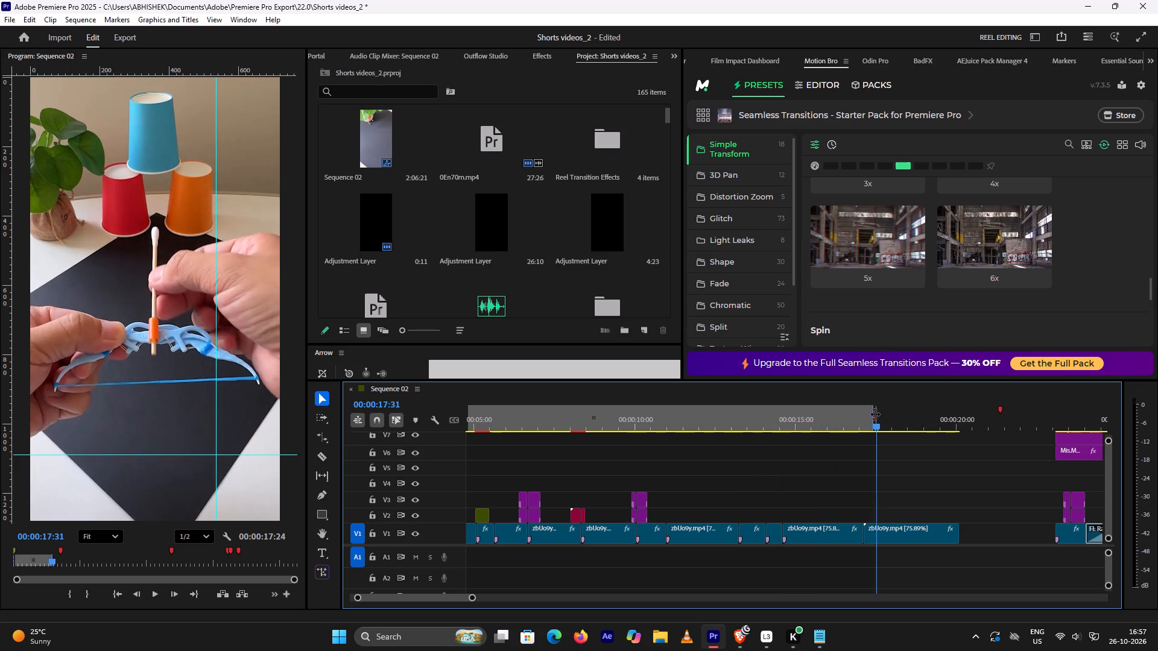
# Extend the sequence's marked range so its out point sits at the end of the V1 clip near 20 seconds.
pyautogui.moveTo(875, 414); pyautogui.dragTo(962, 424)
# Replay the section from about 10 seconds to 00:00:13:45 to examine the V1 cuts near 11 and 13 seconds.
pyautogui.moveTo(875, 430); pyautogui.dragTo(867, 430)
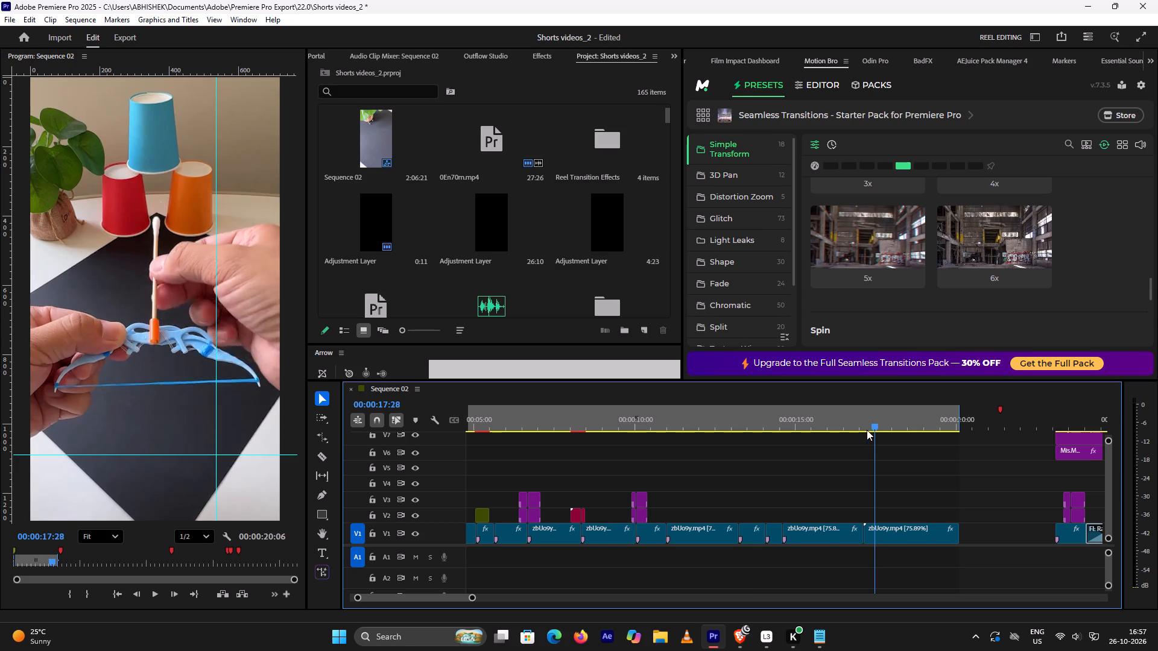
pyautogui.moveTo(867, 430); pyautogui.dragTo(655, 432)
pyautogui.press('space')
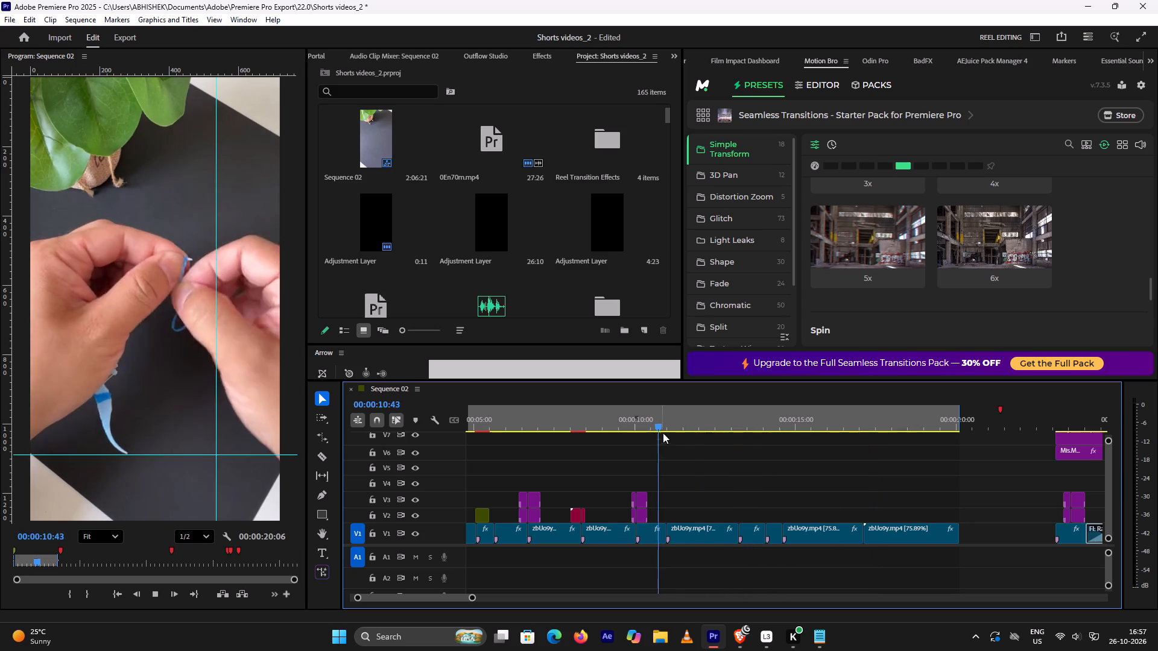
pyautogui.press('space')
pyautogui.click(635, 421)
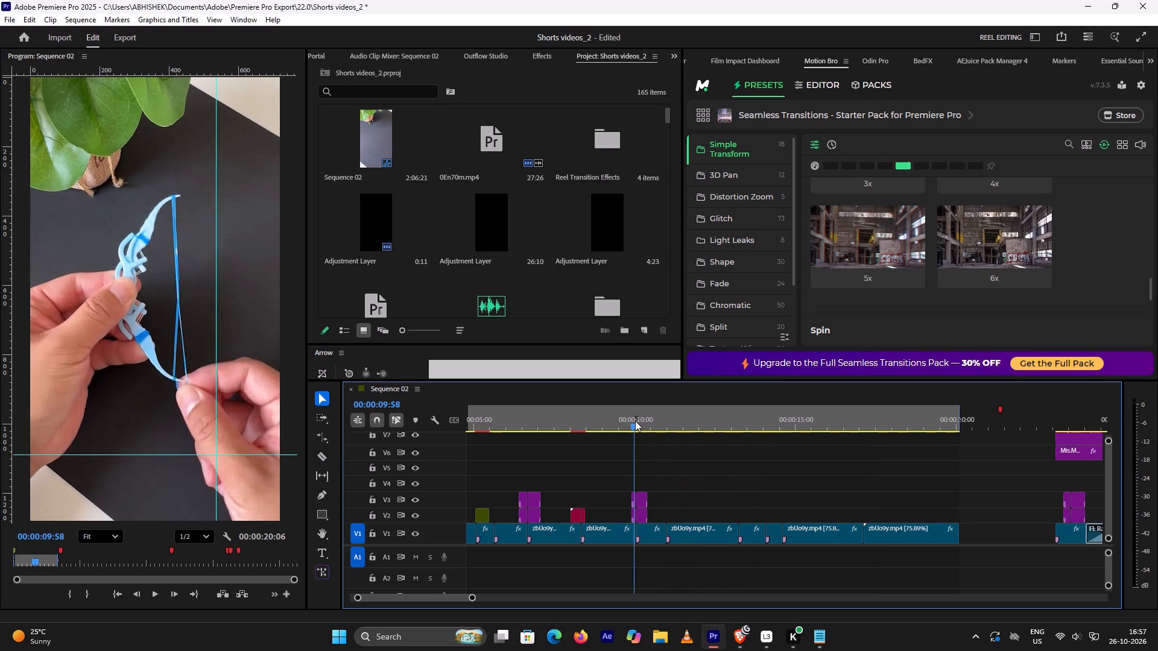
pyautogui.press('space')
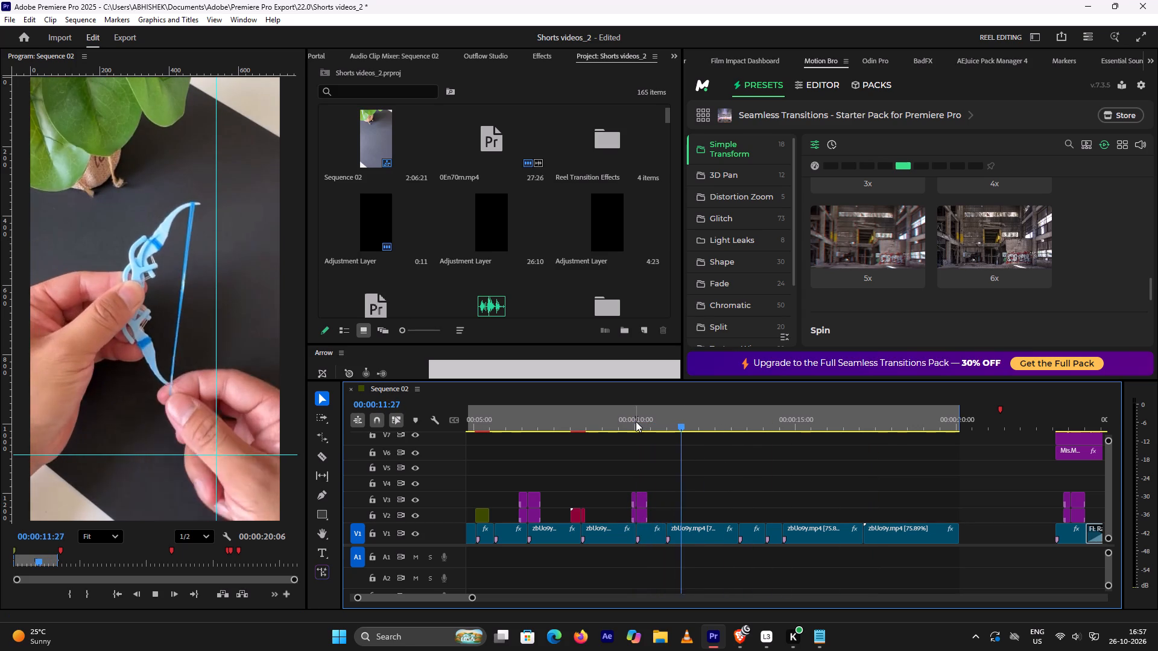
pyautogui.press('space')
pyautogui.click(660, 418)
pyautogui.press('space')
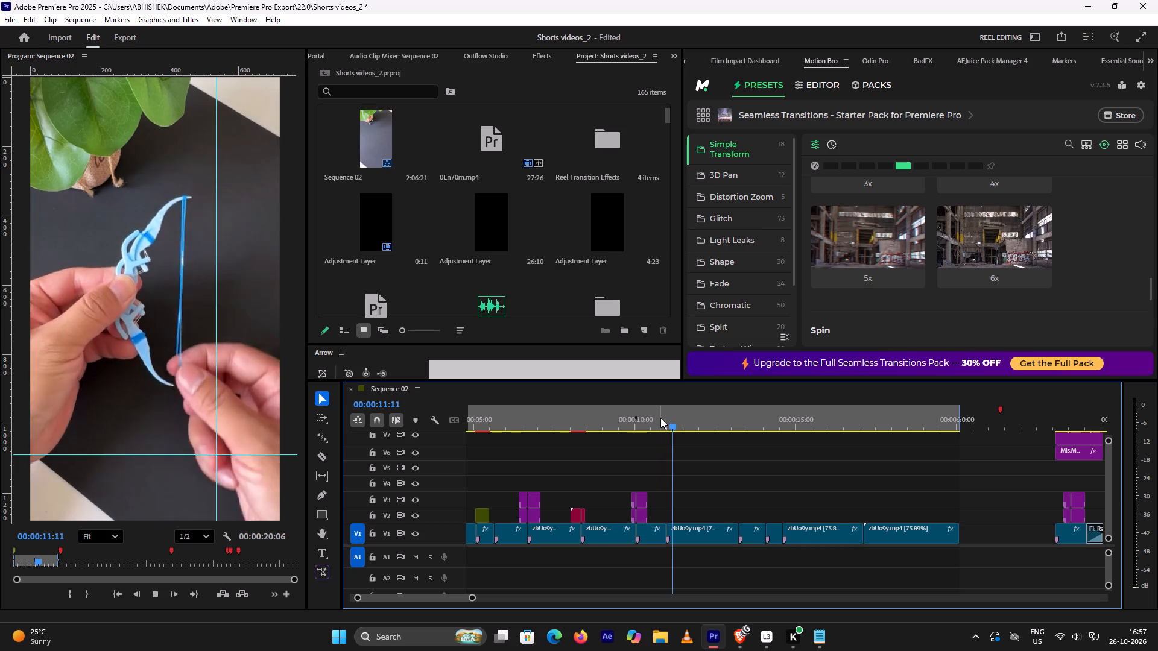
pyautogui.press('space')
pyautogui.click(660, 418)
pyautogui.press('space')
pyautogui.press('space')
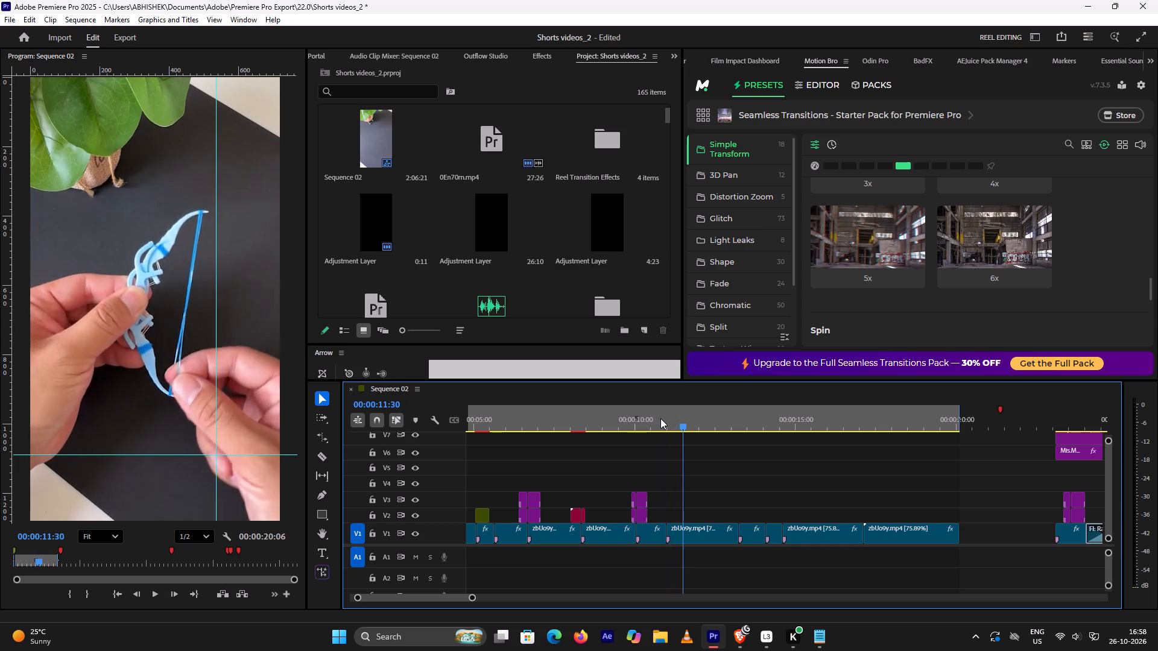
pyautogui.click(660, 418)
pyautogui.press('space')
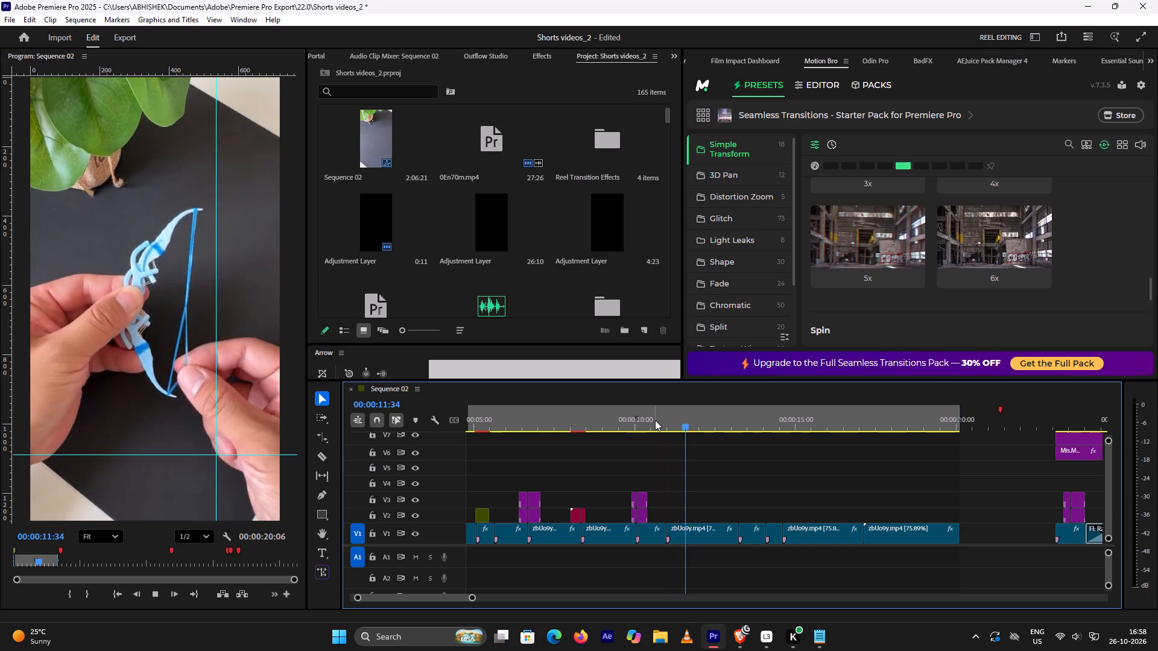
pyautogui.press('space')
pyautogui.press('space')
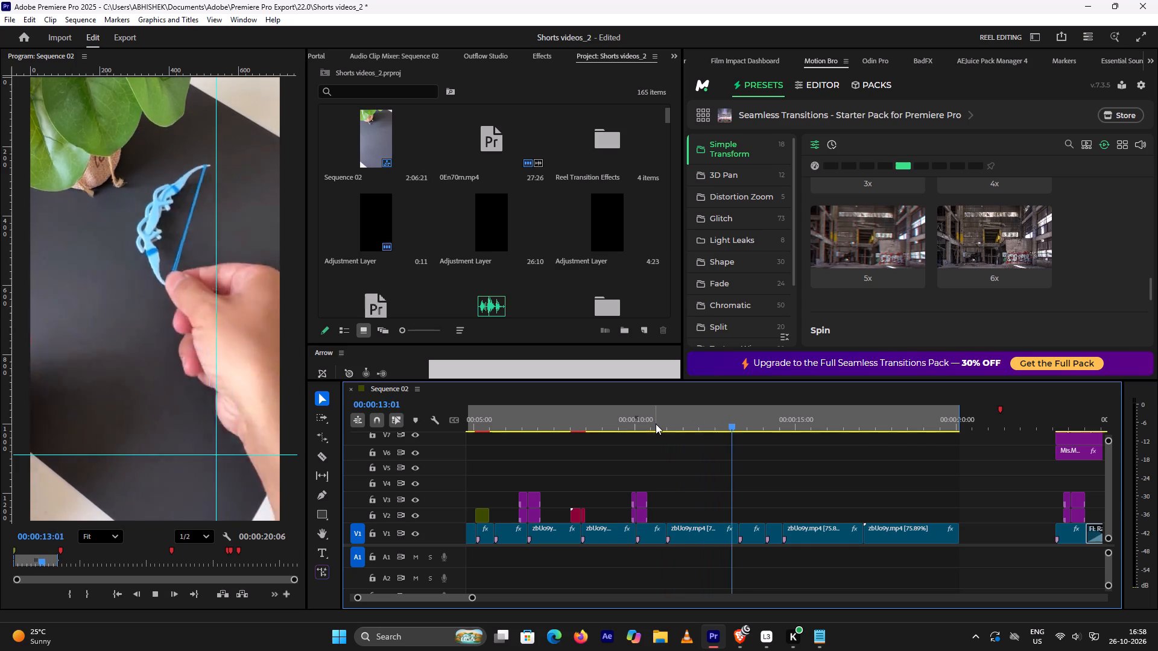
pyautogui.press('space')
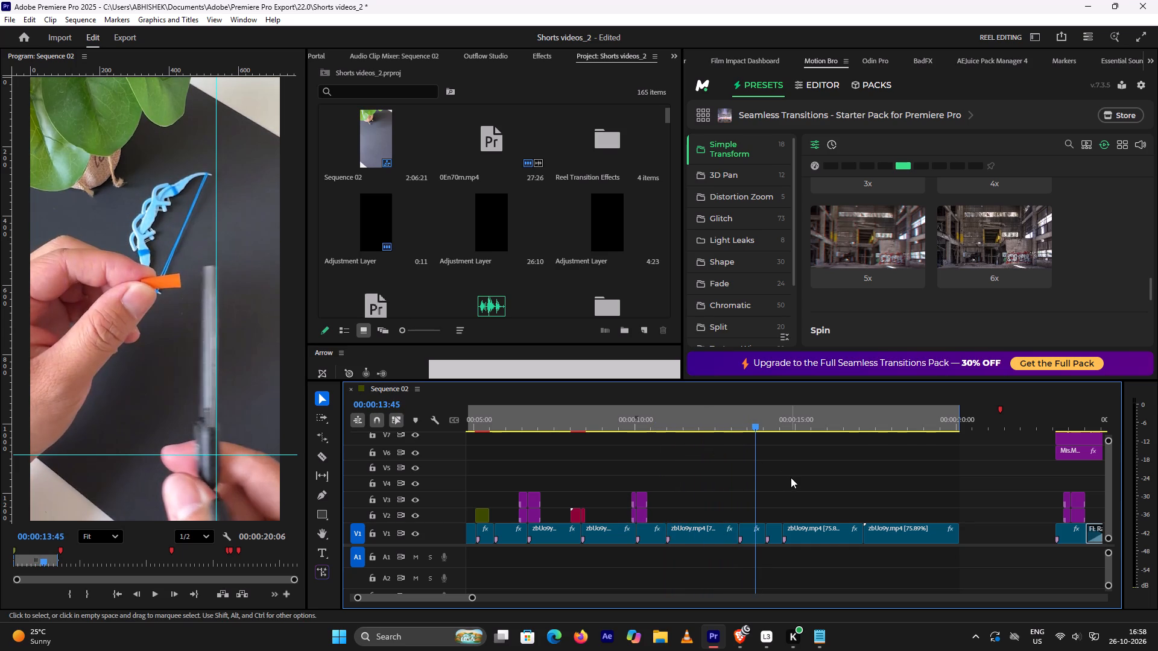
# Preview the blue transition clip near 1 second on V2 and duplicate it to V2 near 12 seconds.
pyautogui.scroll(10, 690, 480)
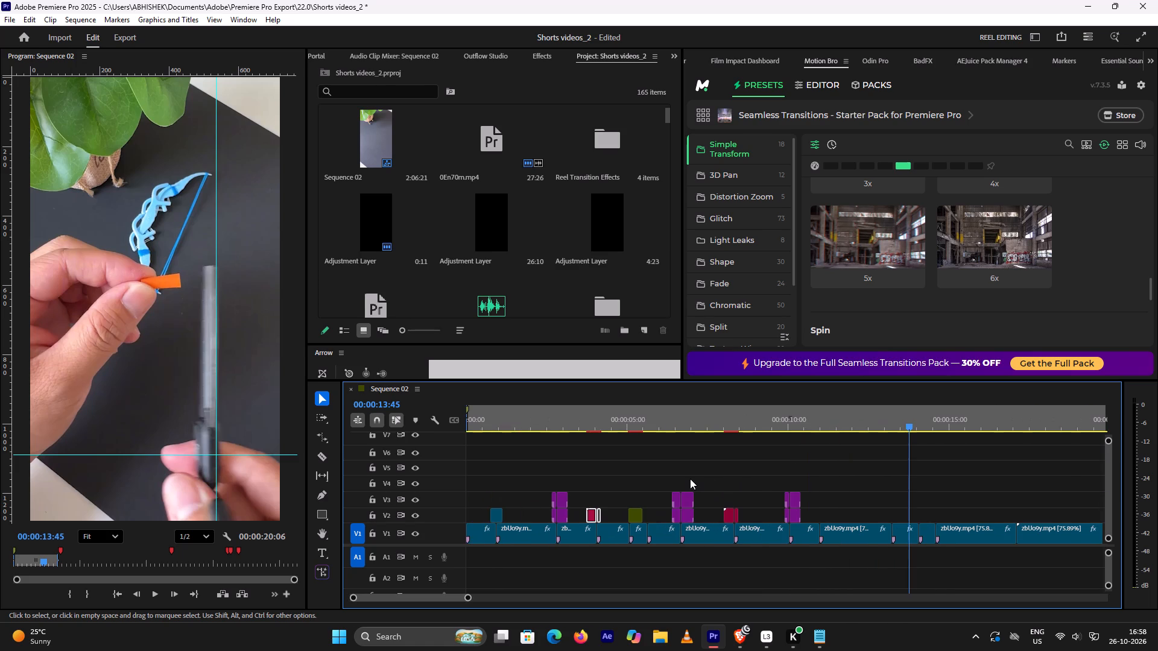
pyautogui.scroll(4, 672, 473)
pyautogui.click(489, 418)
pyautogui.press('space')
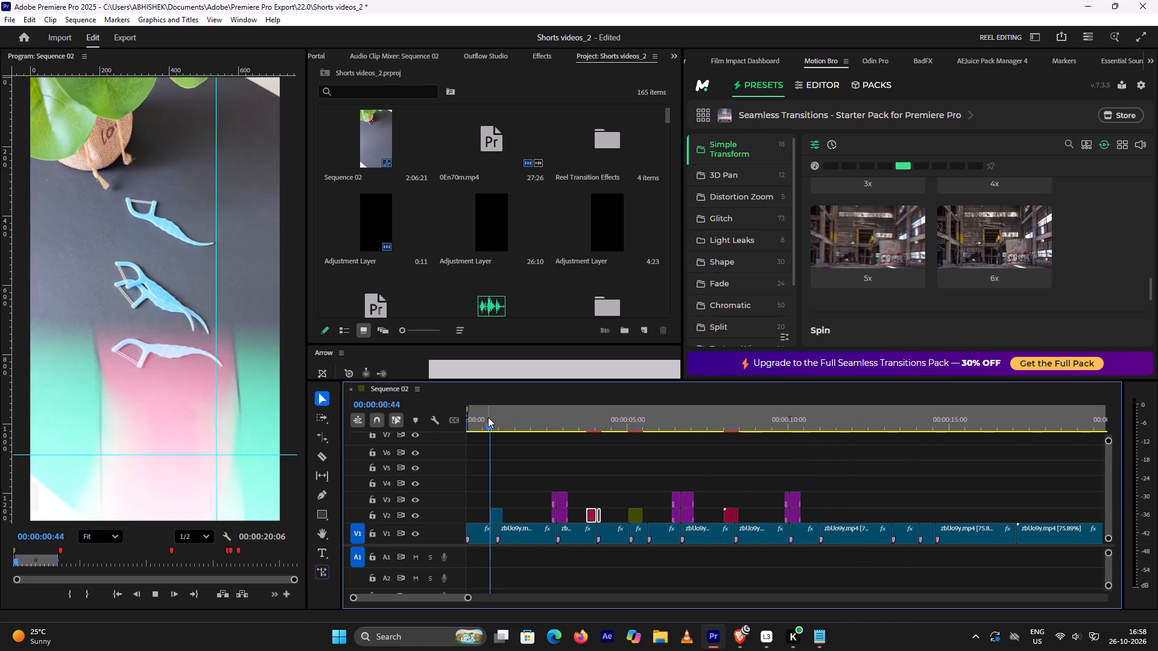
pyautogui.press('space')
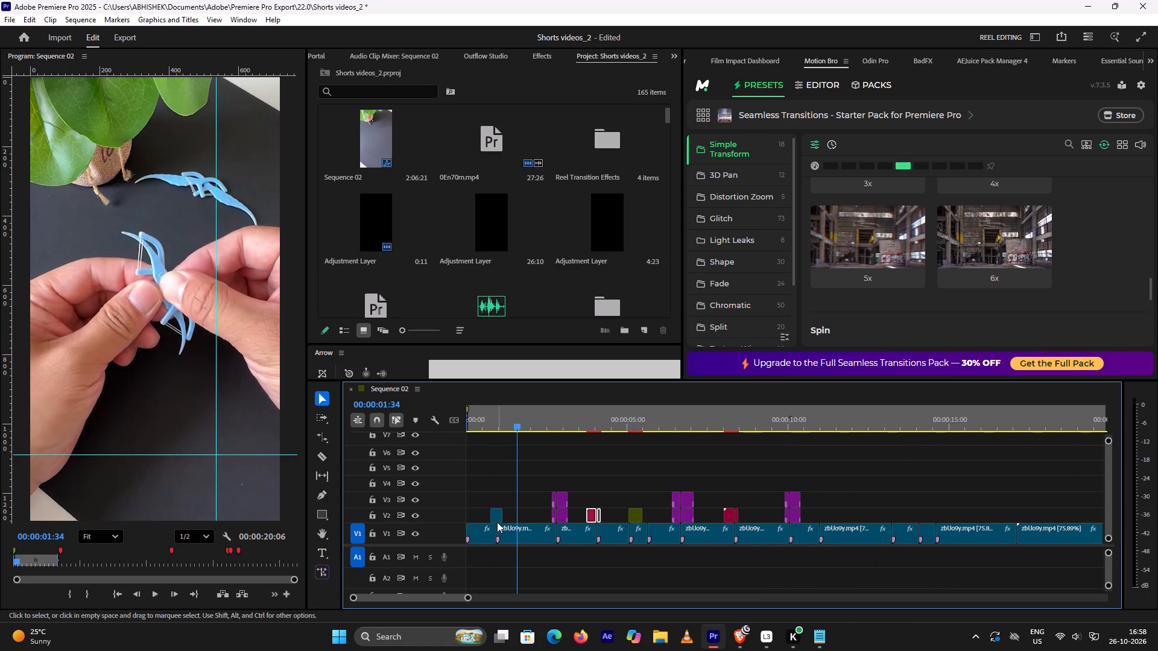
pyautogui.keyDown('alt'); pyautogui.moveTo(497, 520); pyautogui.dragTo(771, 453); pyautogui.keyUp('alt')
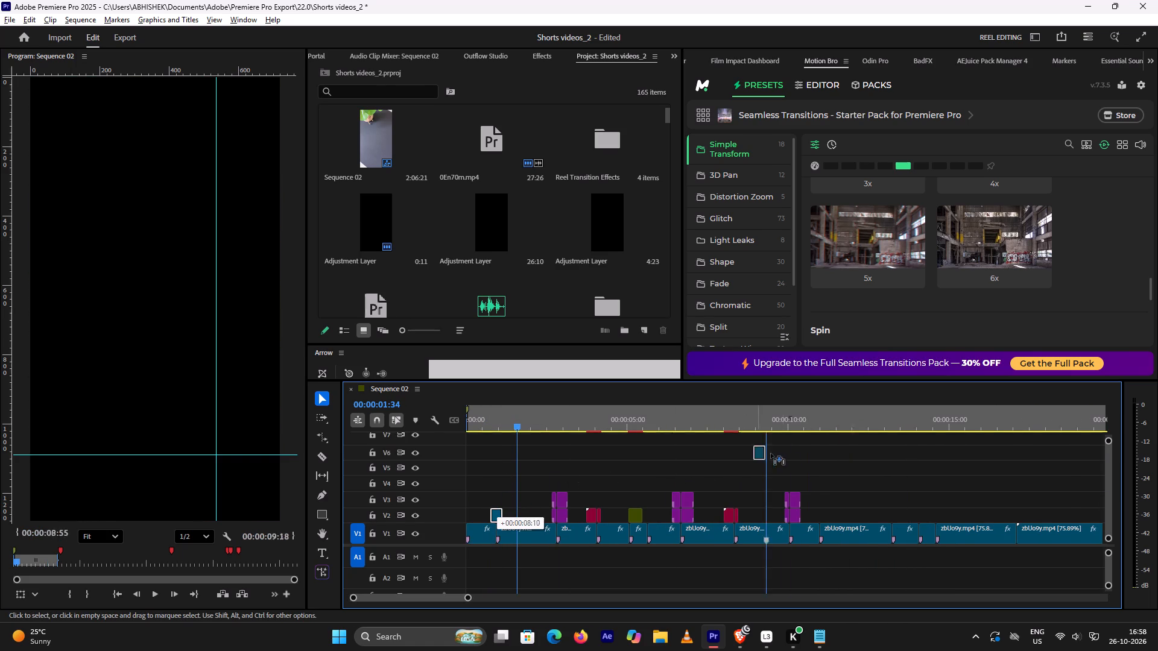
pyautogui.keyDown('alt'); pyautogui.moveTo(771, 453); pyautogui.dragTo(859, 514); pyautogui.keyUp('alt')
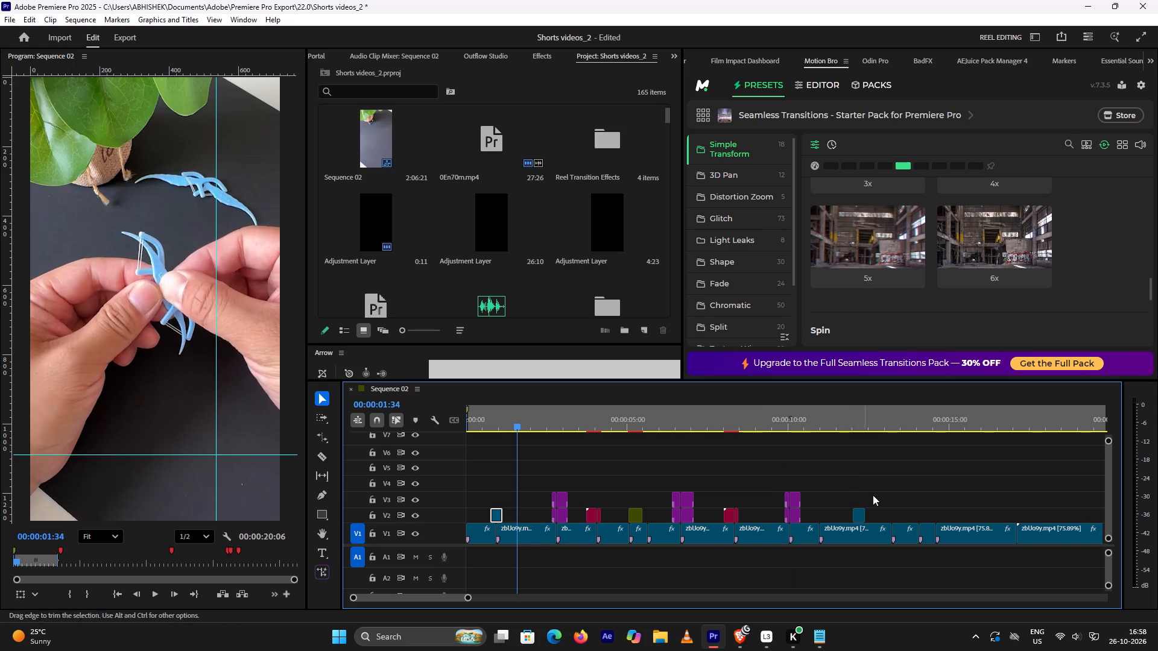
# Move the blue transition copy on V2 over the V1 cut near 00:00:13:15 and play it back.
pyautogui.click(881, 420)
pyautogui.press('space')
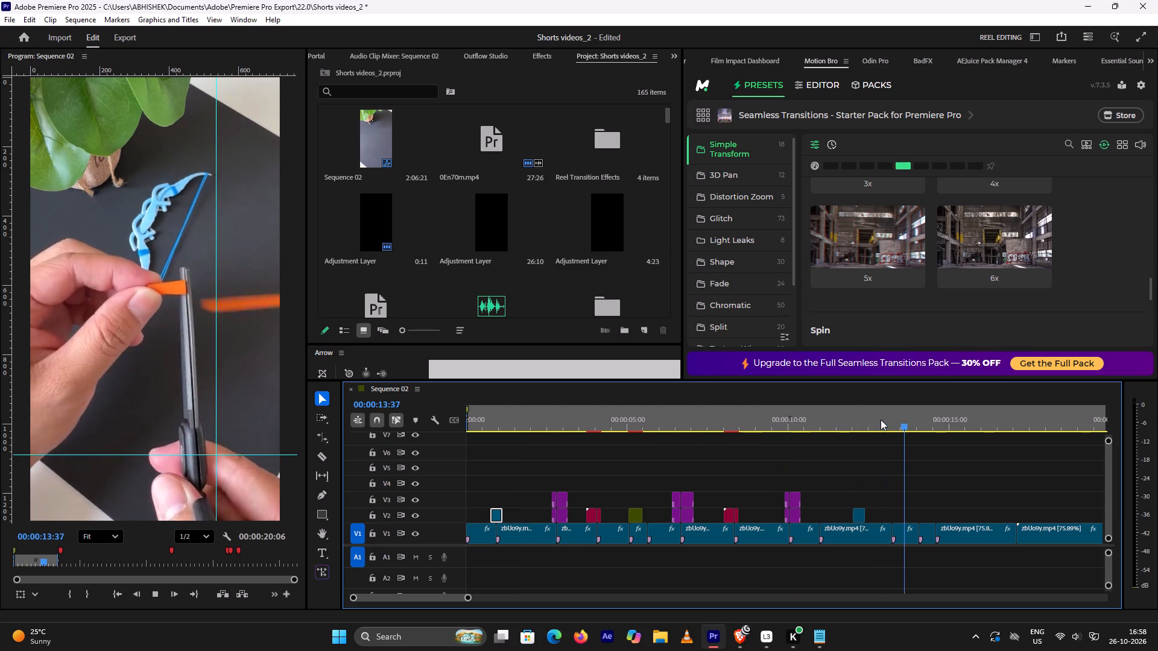
pyautogui.press('space')
pyautogui.moveTo(858, 514); pyautogui.dragTo(863, 513)
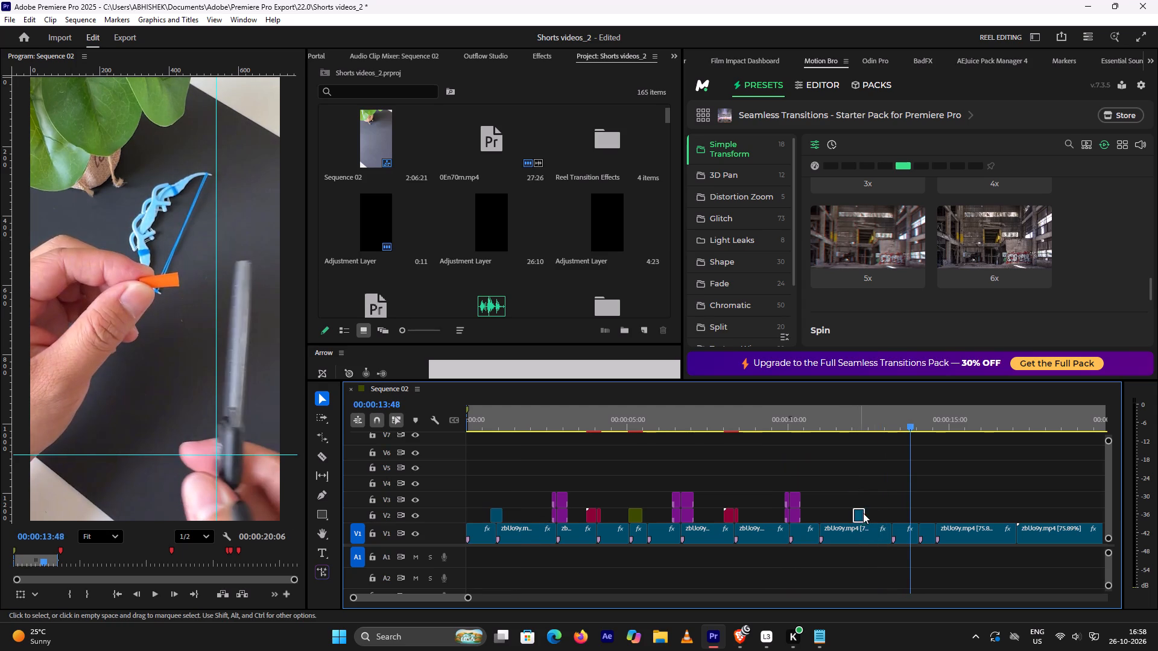
pyautogui.moveTo(863, 513); pyautogui.dragTo(885, 511)
pyautogui.keyDown('alt'); pyautogui.scroll(5, 915, 509); pyautogui.keyUp('alt')
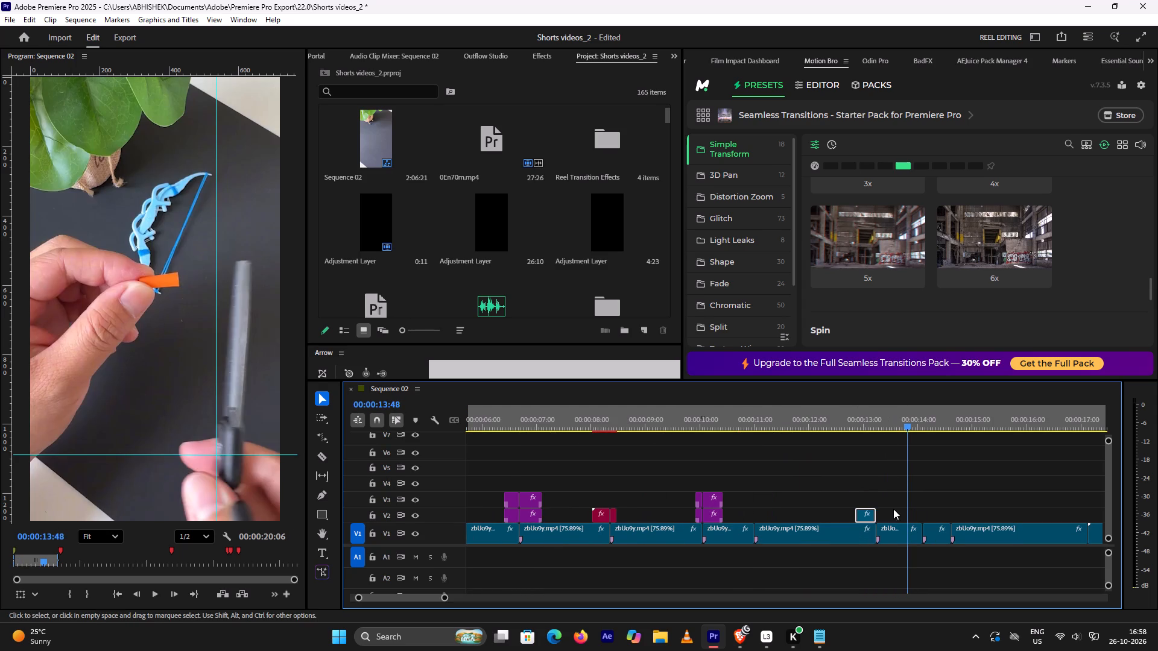
pyautogui.moveTo(864, 515); pyautogui.dragTo(872, 515)
pyautogui.moveTo(873, 515); pyautogui.dragTo(876, 518)
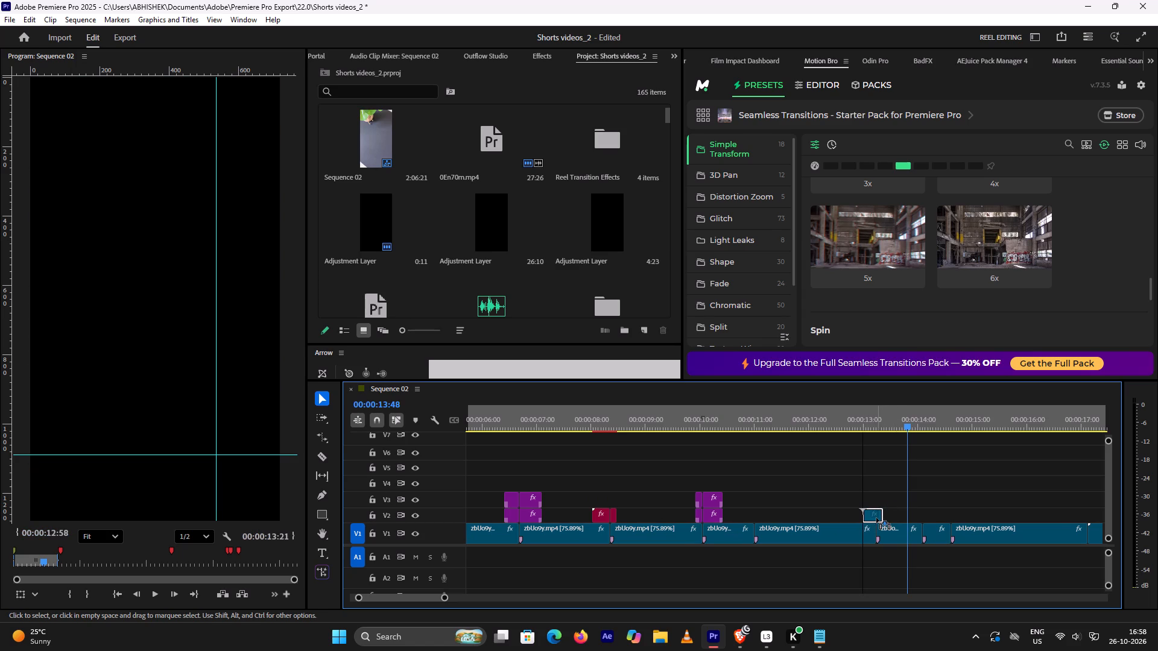
pyautogui.moveTo(876, 518); pyautogui.dragTo(881, 518)
pyautogui.keyDown('alt'); pyautogui.scroll(5, 895, 498); pyautogui.keyUp('alt')
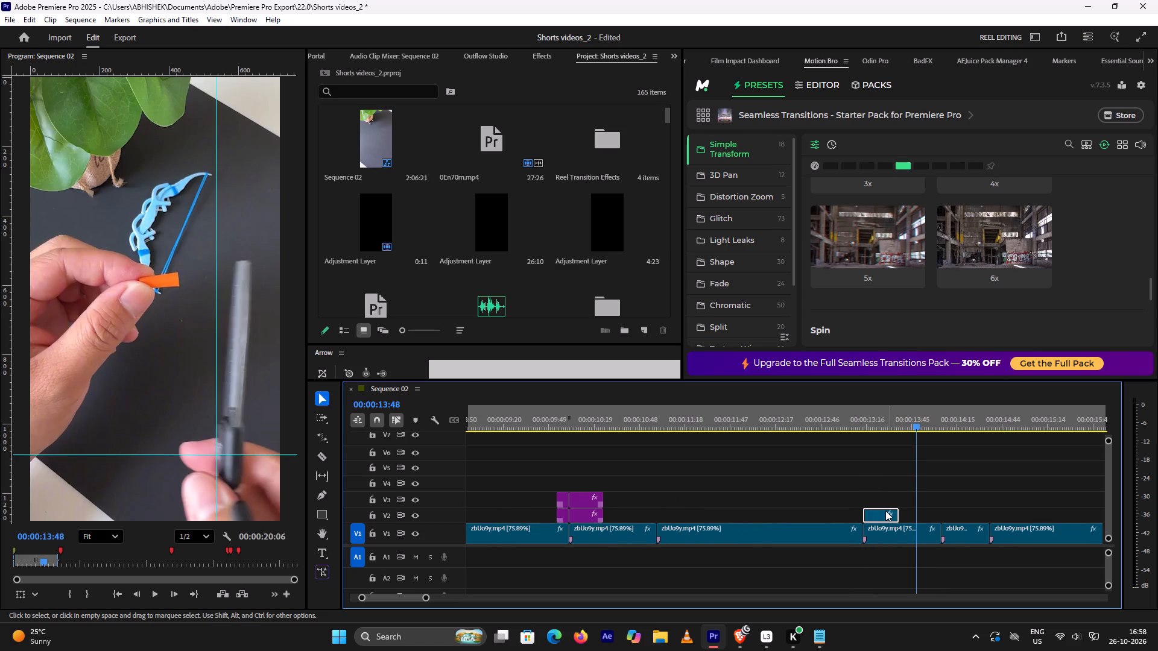
pyautogui.moveTo(885, 511); pyautogui.dragTo(874, 517)
pyautogui.click(849, 409)
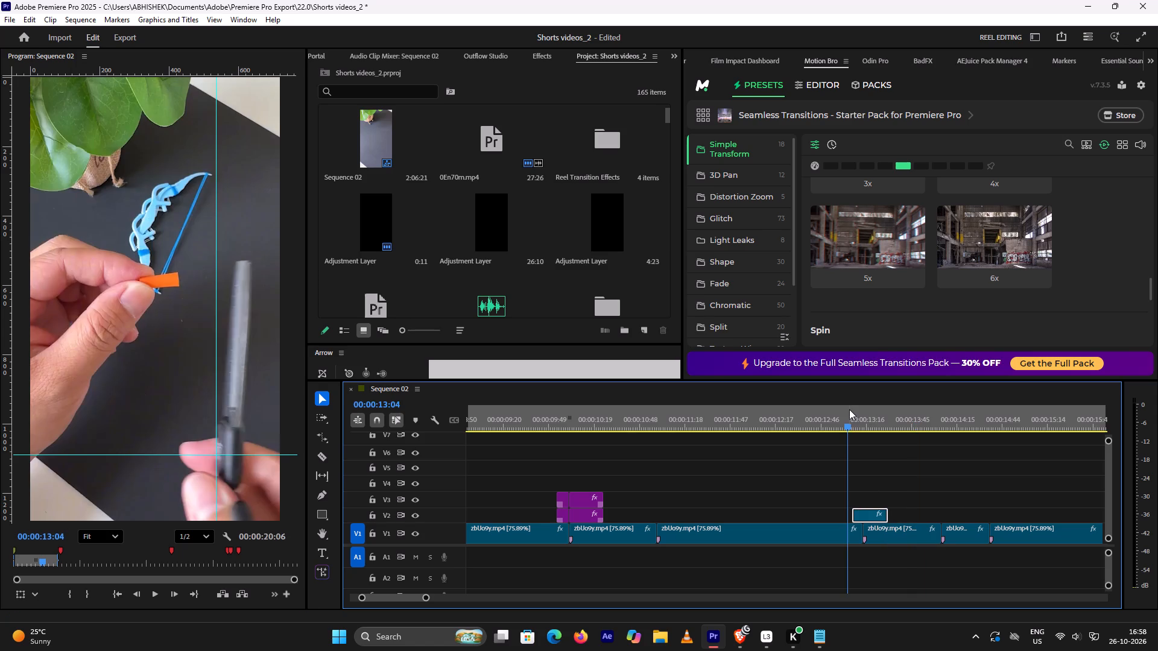
pyautogui.press('space')
pyautogui.press('space')
# Replay the section from about 10.5 to 11.5 seconds to examine the V1 cut at 11 seconds.
pyautogui.keyDown('alt'); pyautogui.scroll(-3, 812, 467); pyautogui.keyUp('alt')
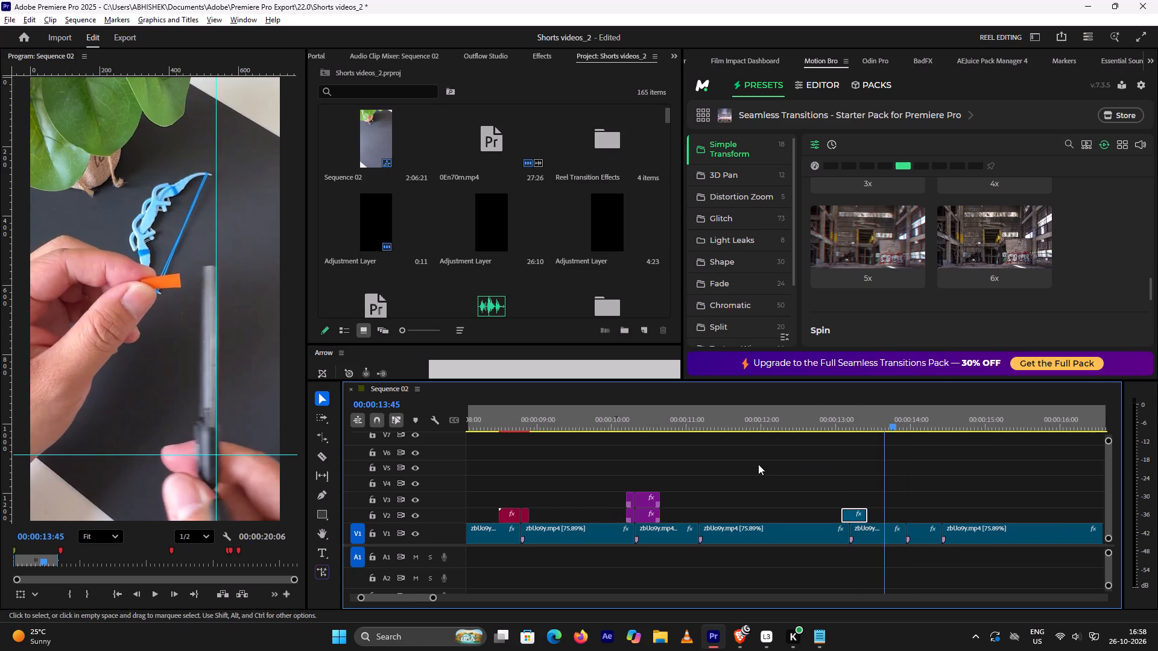
pyautogui.click(694, 427)
pyautogui.press('space')
pyautogui.press('space')
pyautogui.click(685, 420)
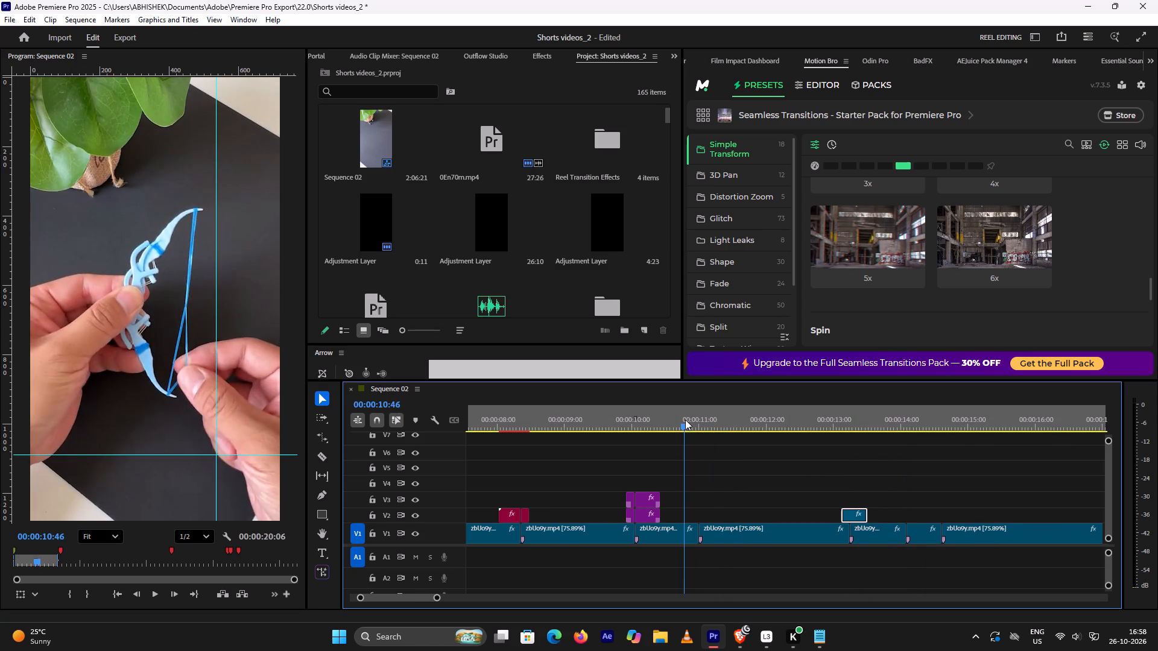
pyautogui.press('space')
pyautogui.press('space')
pyautogui.click(675, 417)
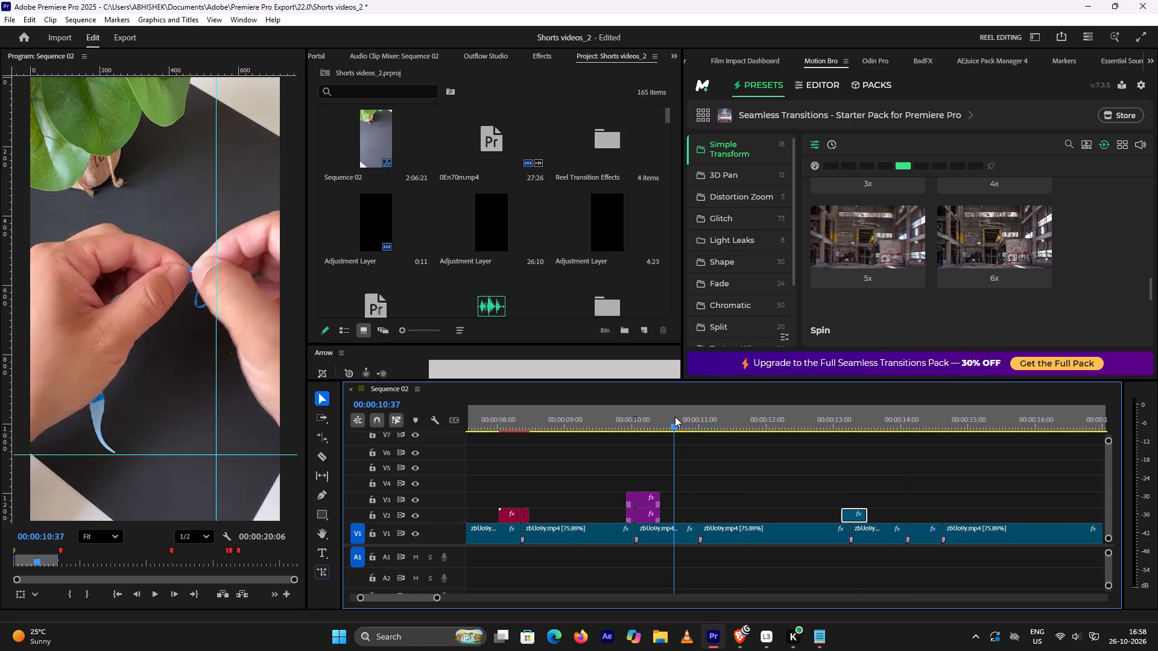
pyautogui.press('space')
pyautogui.press('space')
pyautogui.keyDown('alt'); pyautogui.scroll(-3, 710, 436); pyautogui.keyUp('alt')
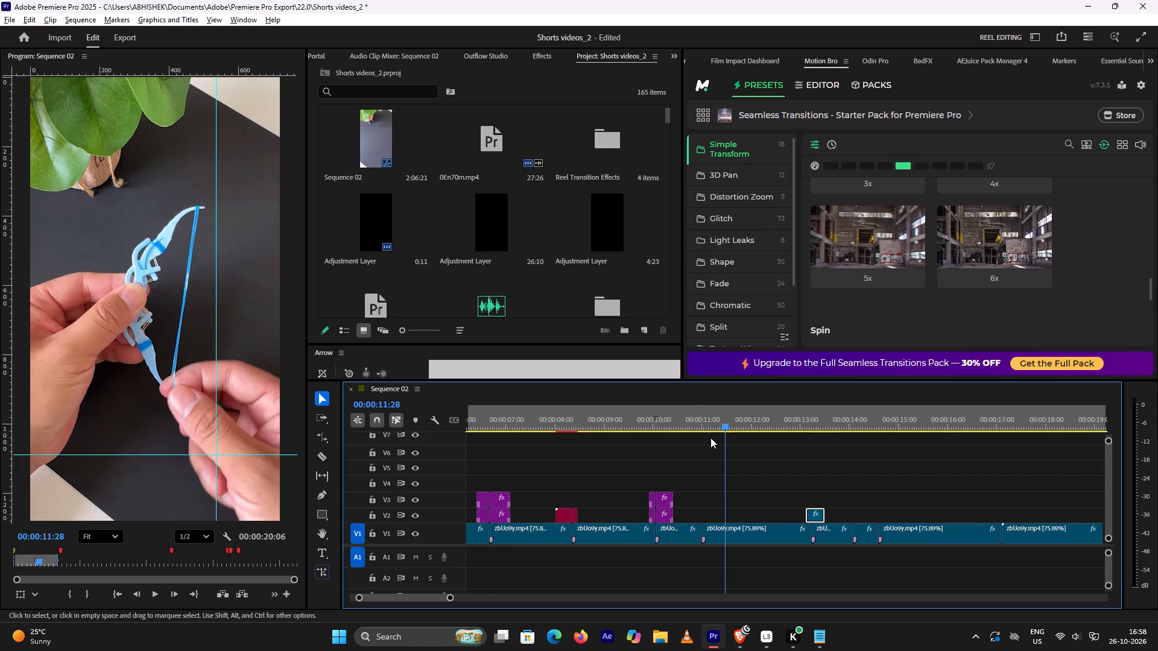
pyautogui.click(697, 423)
pyautogui.press('space')
pyautogui.press('space')
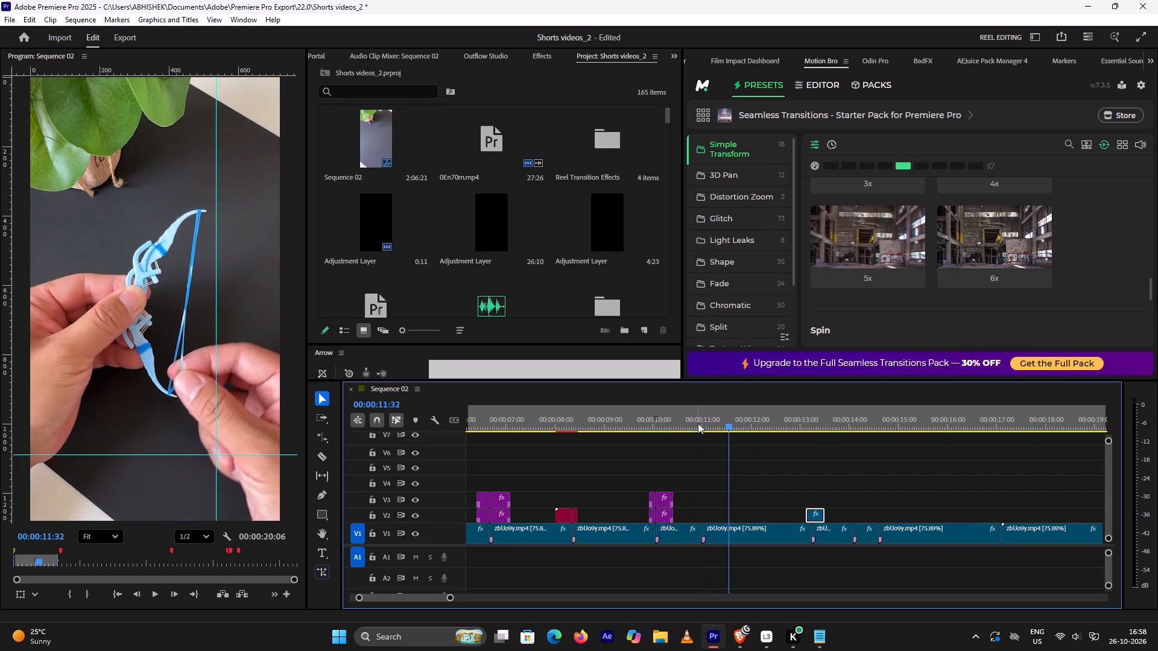
# Apply the 6x transition preset to the two V1 clips meeting at 00:00:11:00, with the playhead a few frames before the cut.
pyautogui.scroll(9, 630, 480)
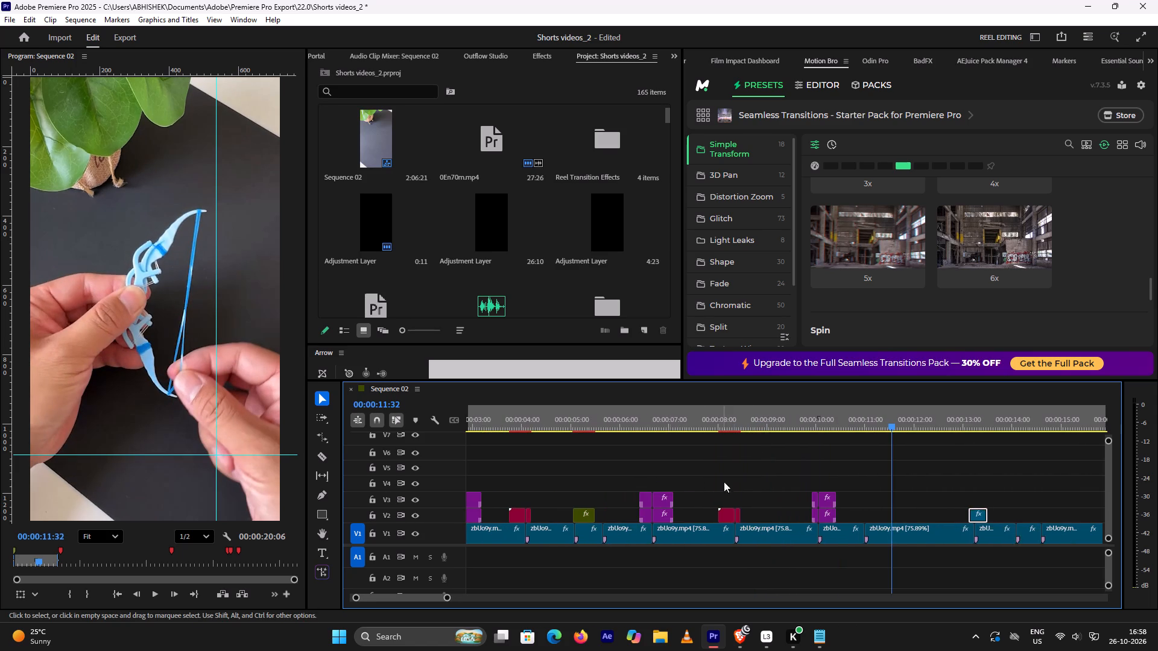
pyautogui.scroll(-5, 738, 488)
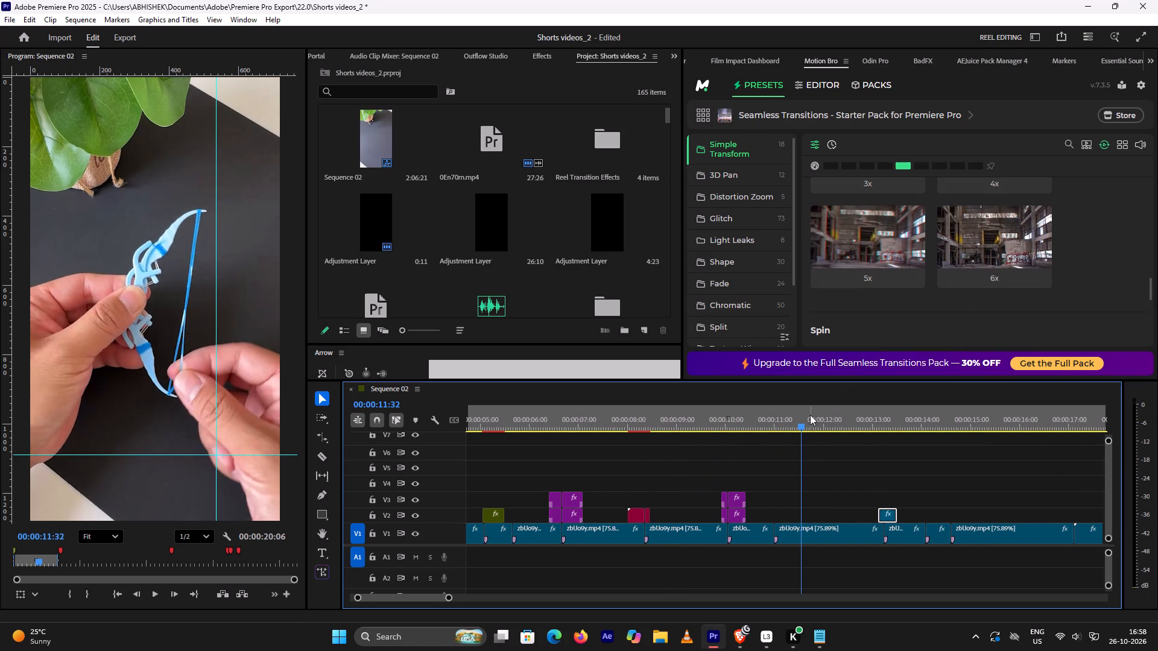
pyautogui.press('Up')
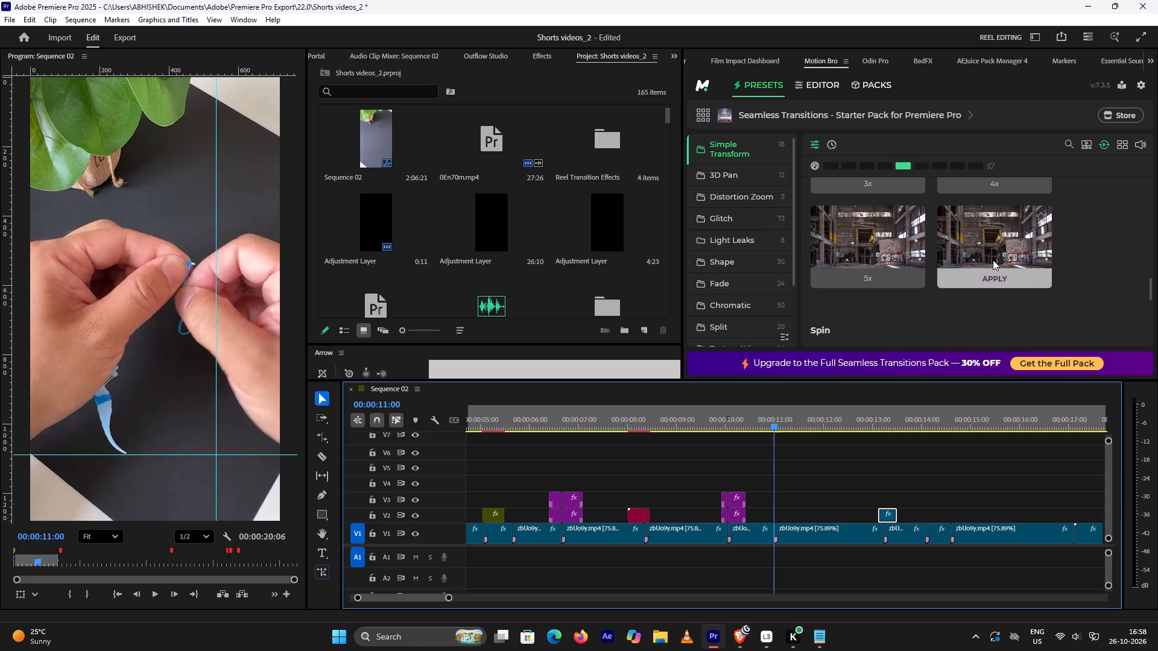
pyautogui.click(998, 282)
pyautogui.moveTo(765, 494); pyautogui.dragTo(797, 539)
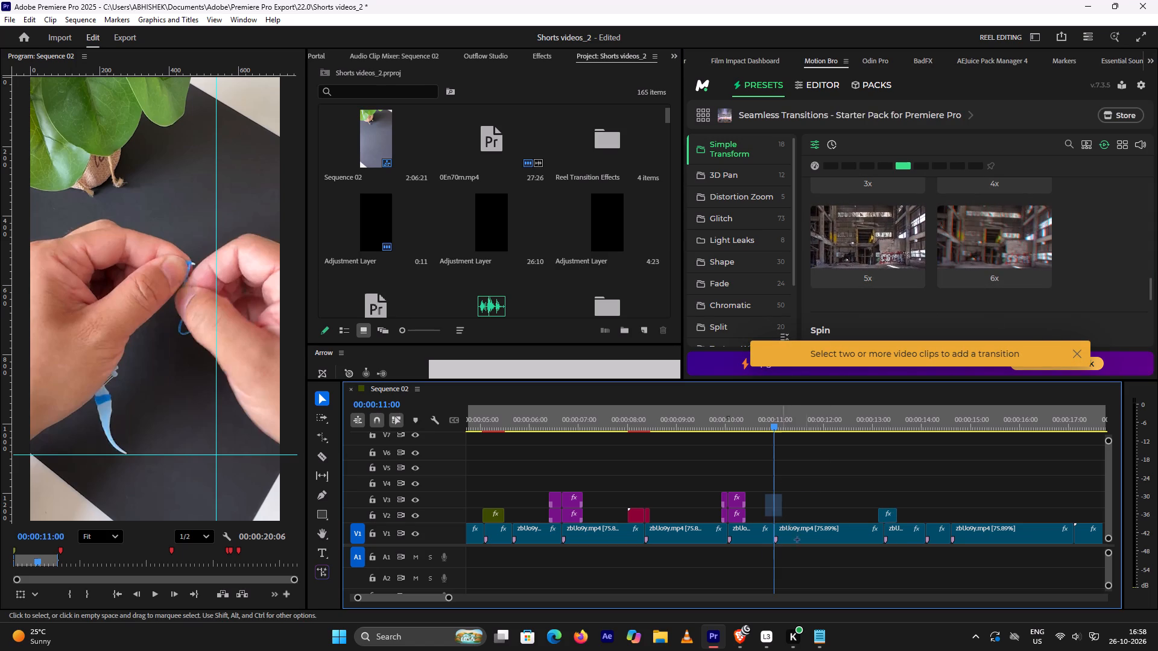
pyautogui.moveTo(797, 539); pyautogui.dragTo(817, 559)
pyautogui.press('Left')
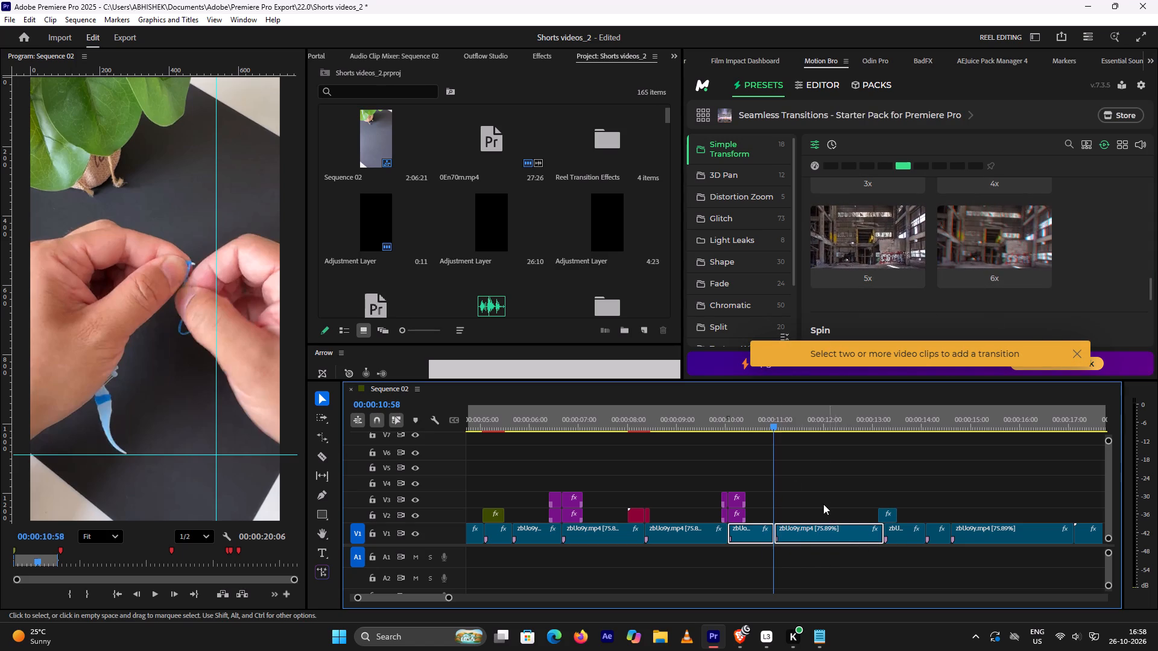
pyautogui.press('Left')
pyautogui.press('Left')
pyautogui.press('Left')
pyautogui.click(1010, 283)
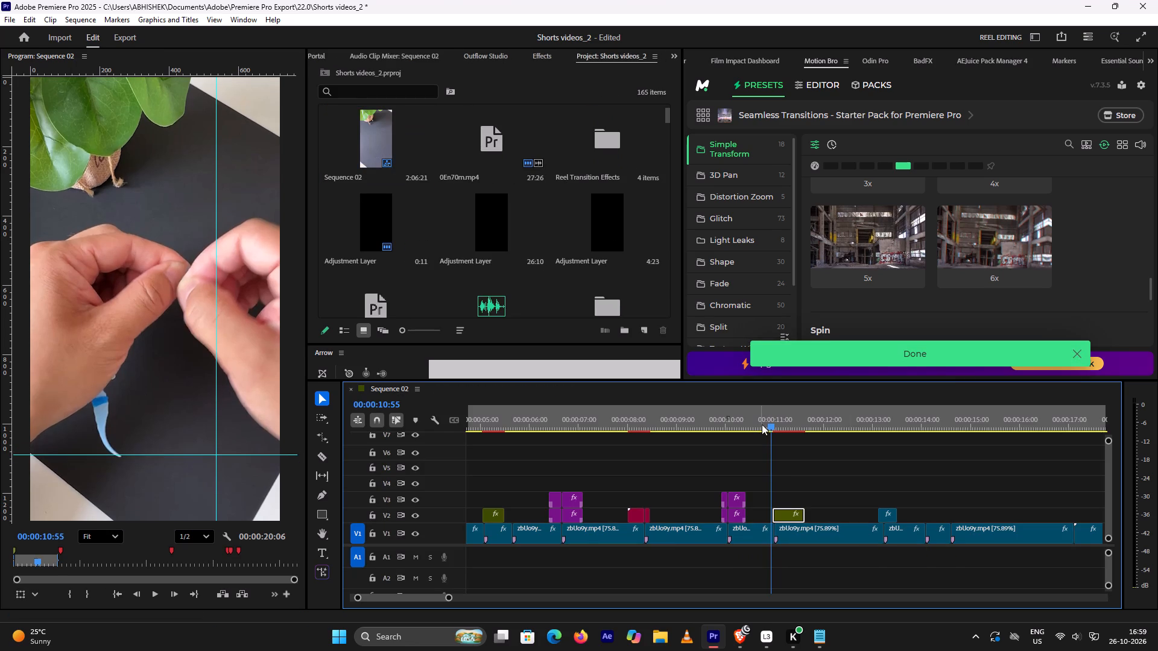
# Replay the section from about 10.8 to 11.7 seconds to check the newly applied 6x transition.
pyautogui.press('space')
pyautogui.press('space')
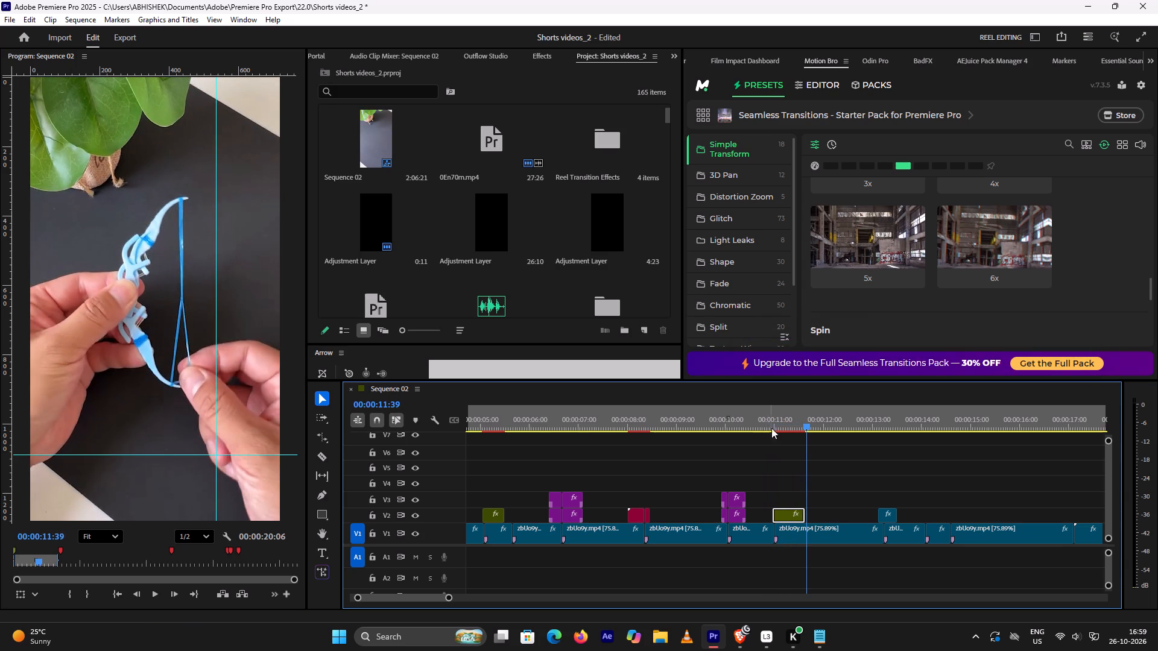
pyautogui.click(762, 418)
pyautogui.press('space')
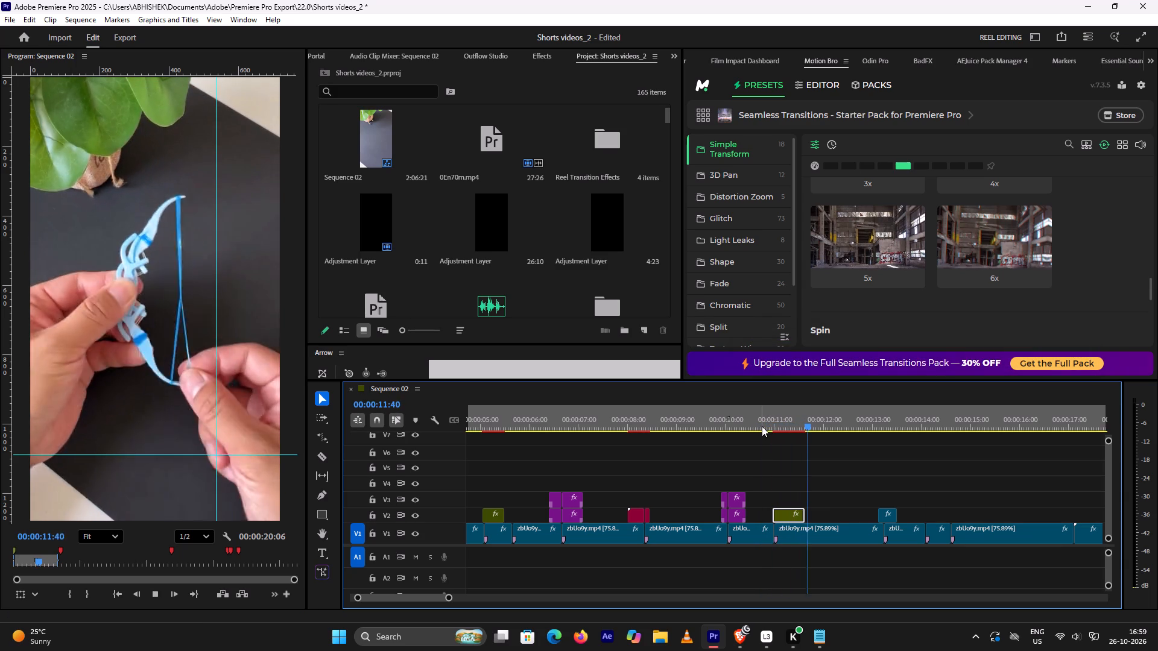
pyautogui.click(762, 426)
pyautogui.press('space')
pyautogui.press('space')
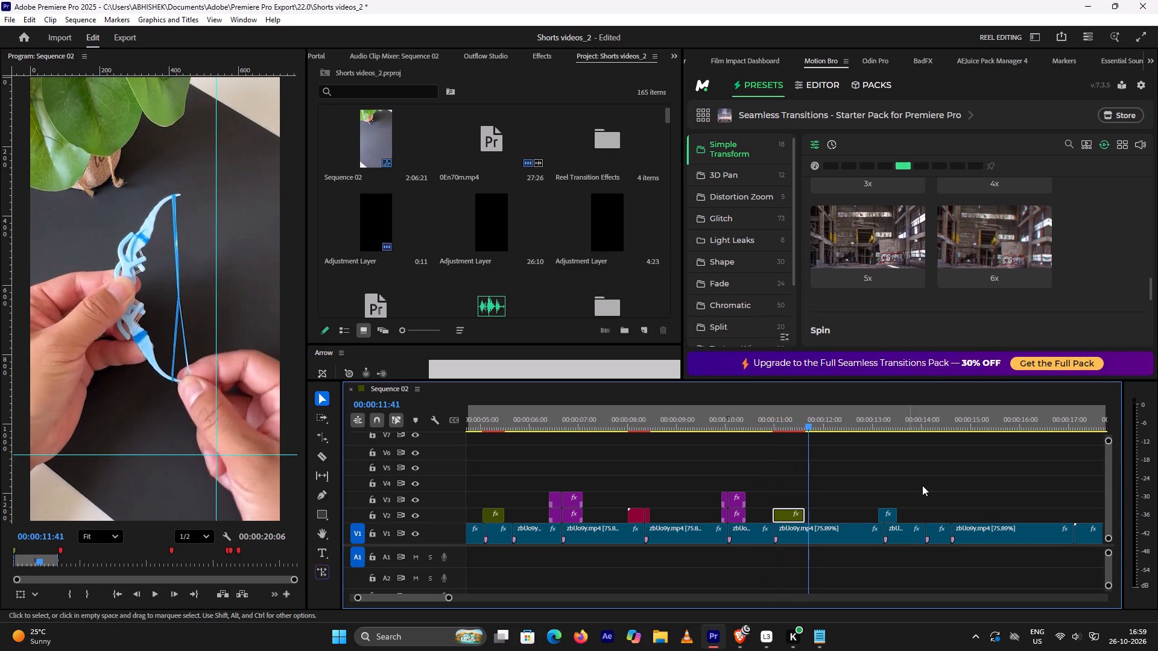
pyautogui.keyDown('alt'); pyautogui.scroll(-2, 923, 489); pyautogui.keyUp('alt')
pyautogui.keyDown('alt'); pyautogui.scroll(3, 922, 490); pyautogui.keyUp('alt')
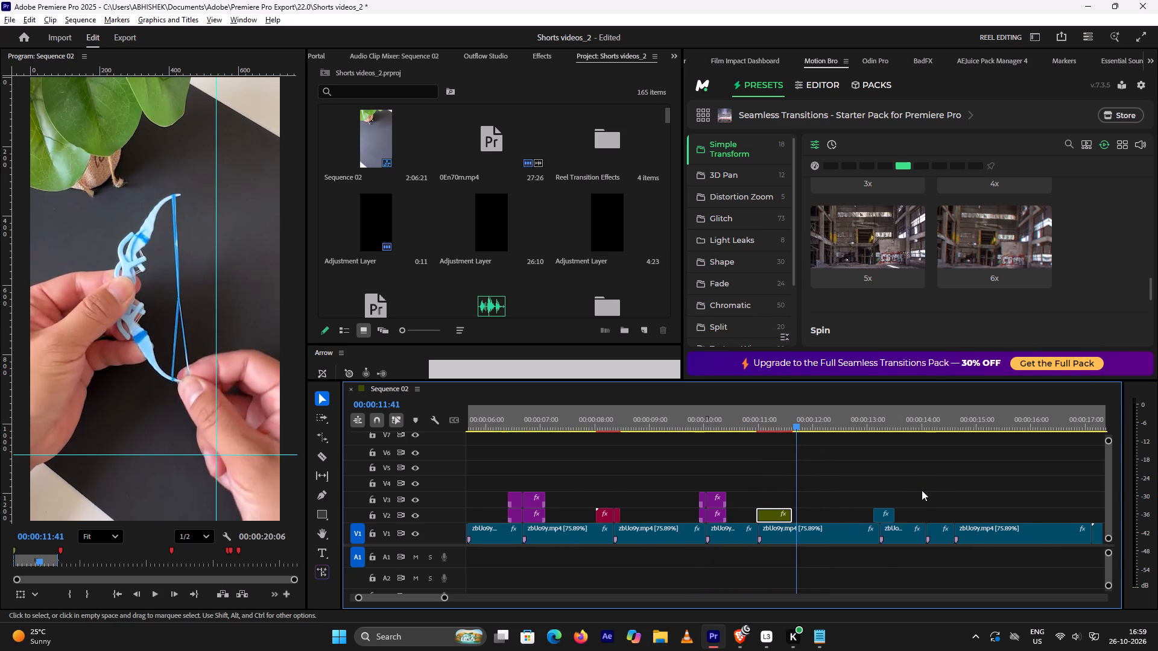
# Replay the section from about 13 to 15.3 seconds to examine the blue transition and the V1 cuts after it.
pyautogui.scroll(5, 922, 490)
pyautogui.scroll(-10, 918, 489)
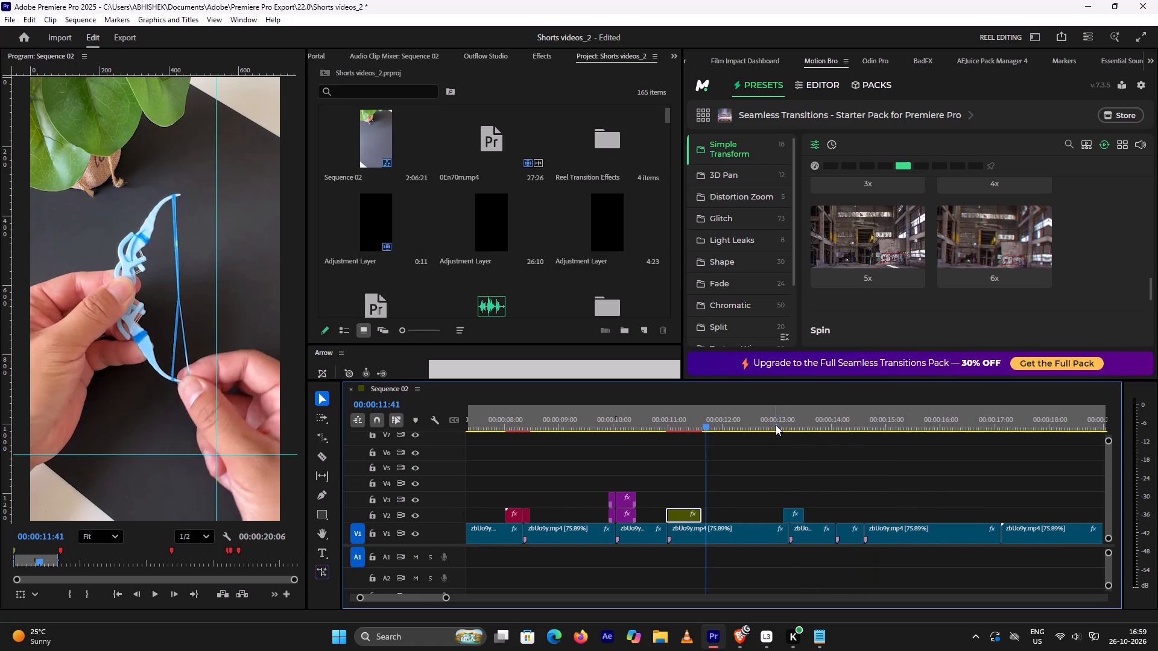
pyautogui.click(776, 425)
pyautogui.press('space')
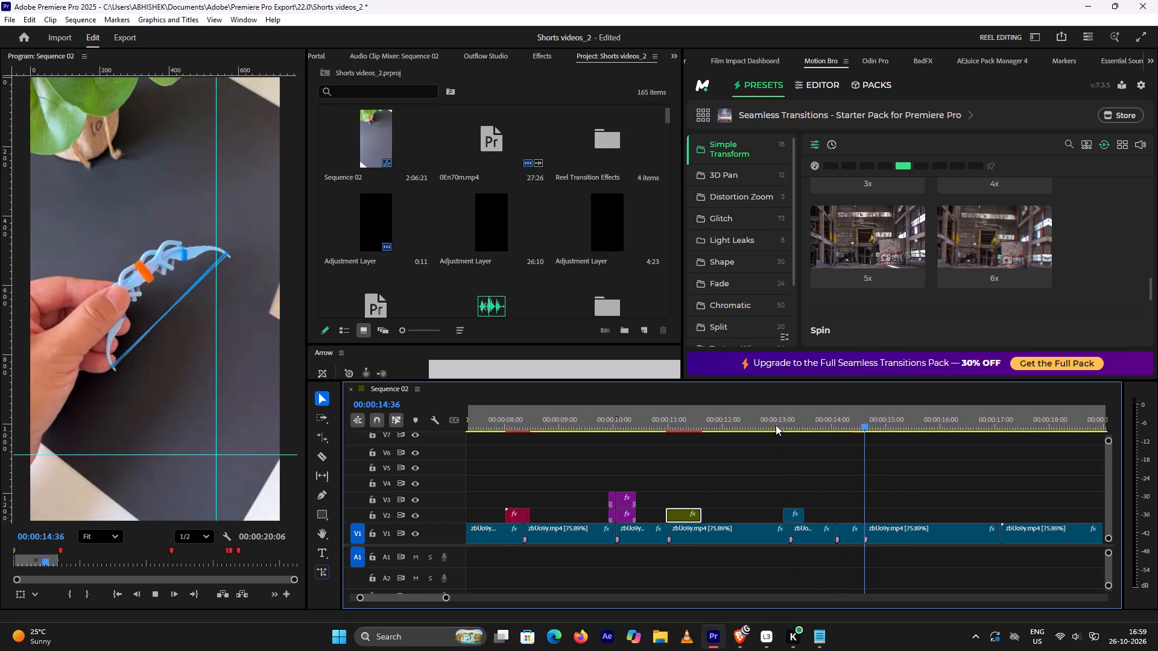
pyautogui.press('space')
pyautogui.click(776, 425)
pyautogui.press('space')
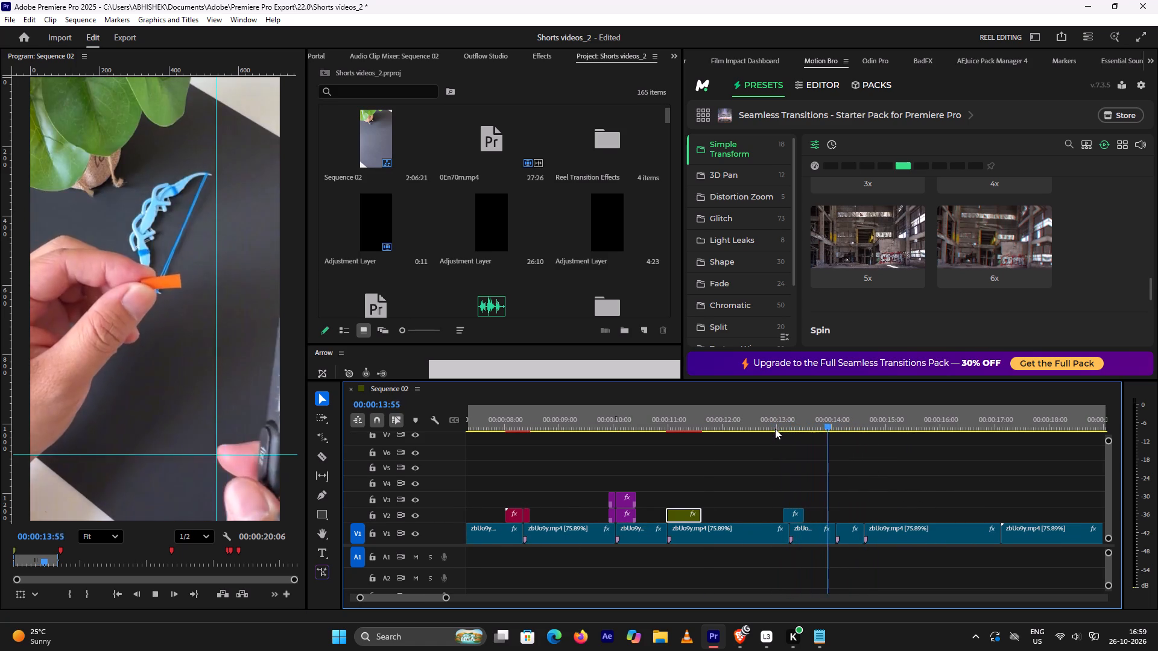
pyautogui.press('space')
pyautogui.click(814, 424)
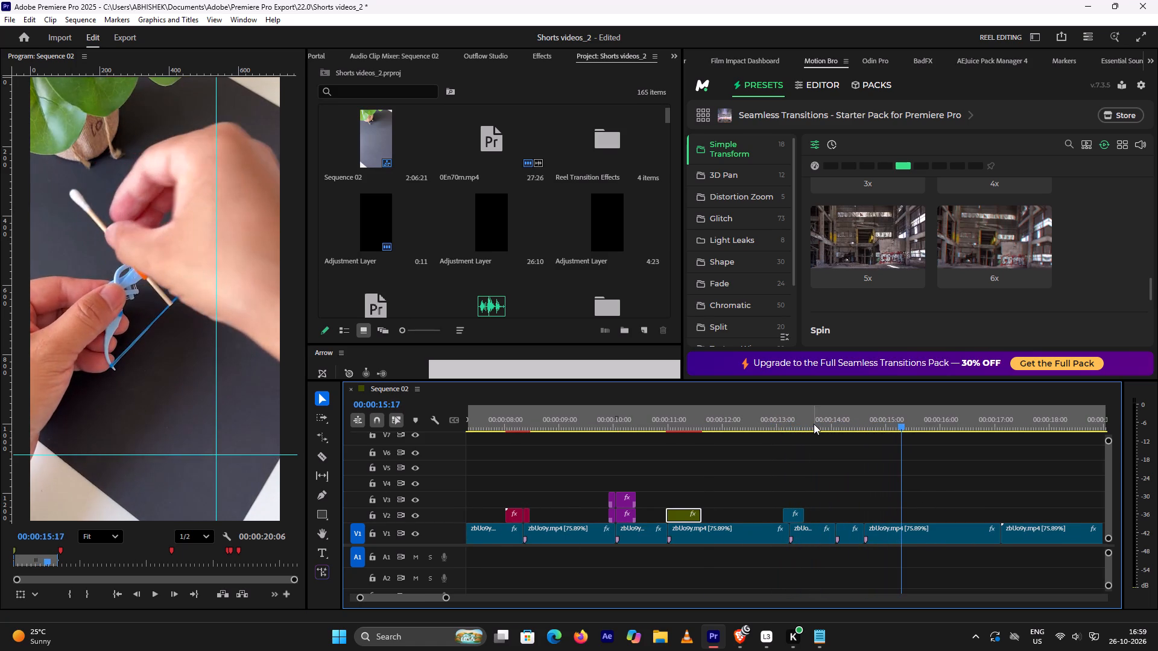
pyautogui.press('space')
pyautogui.press('space')
pyautogui.click(815, 423)
pyautogui.click(766, 423)
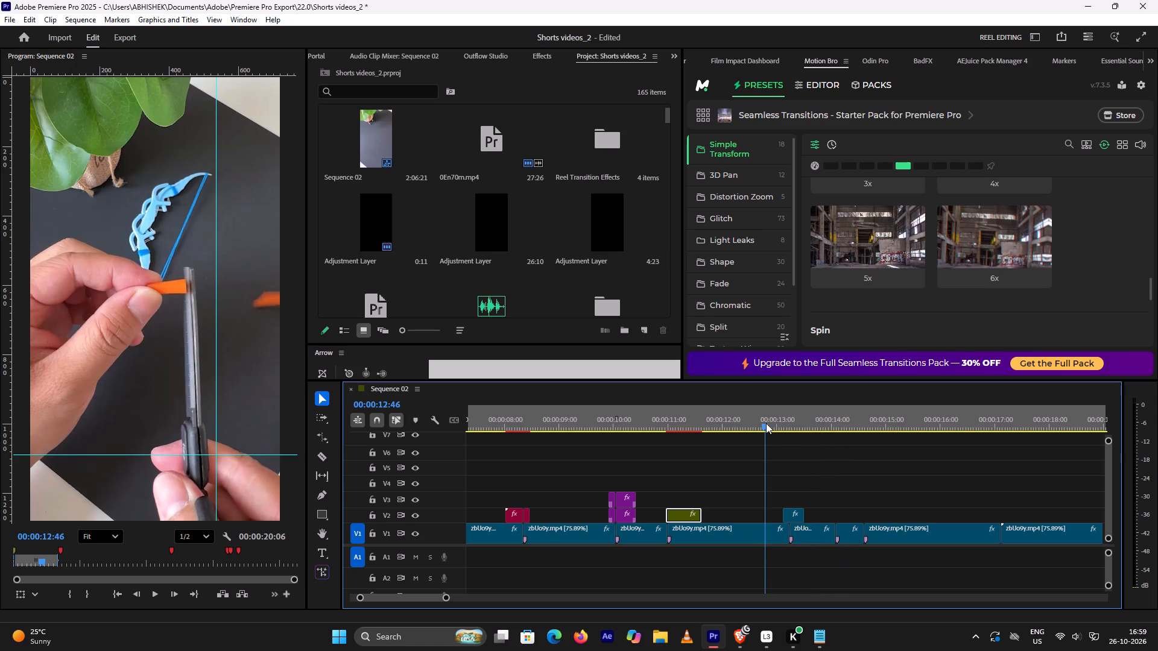
pyautogui.press('space')
pyautogui.press('space')
# Play the sequence from about 10.9 to 15.3 seconds to check the placed transitions and the cuts that still lack one.
pyautogui.click(663, 422)
pyautogui.press('space')
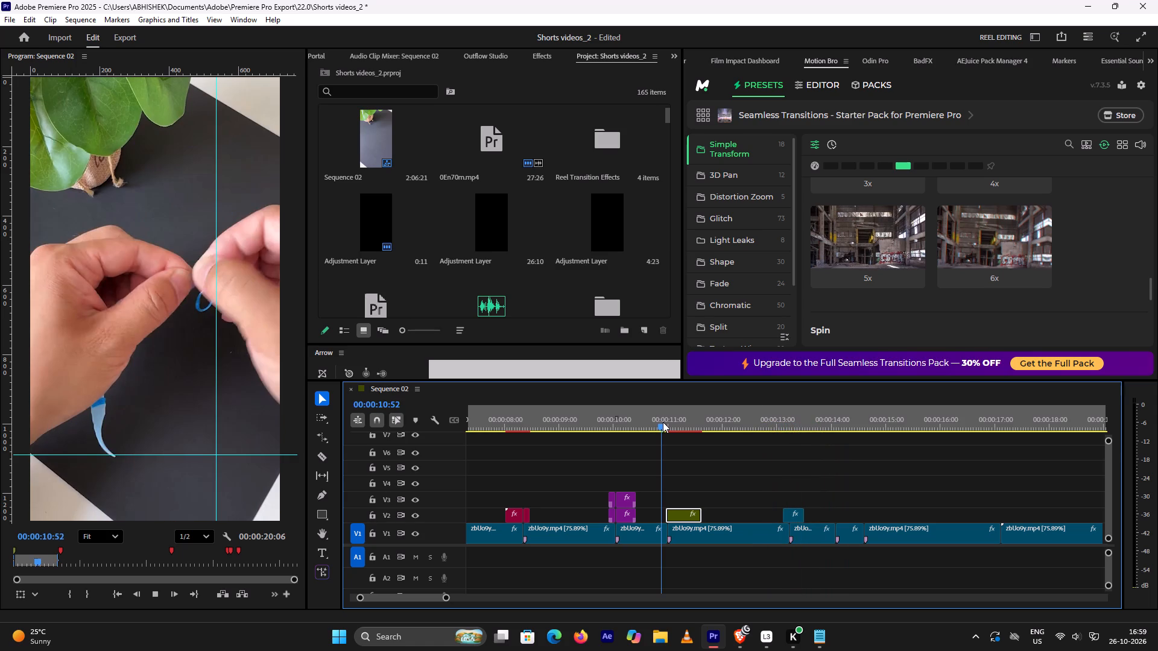
pyautogui.press('space')
pyautogui.press('space')
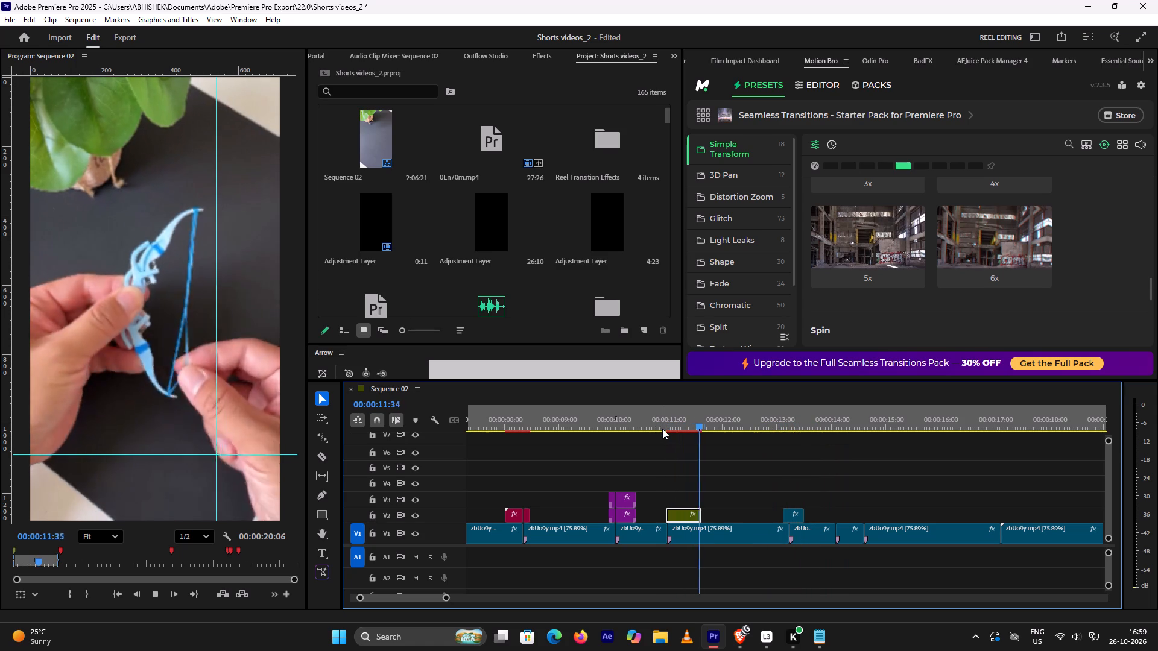
pyautogui.click(662, 429)
pyautogui.press('space')
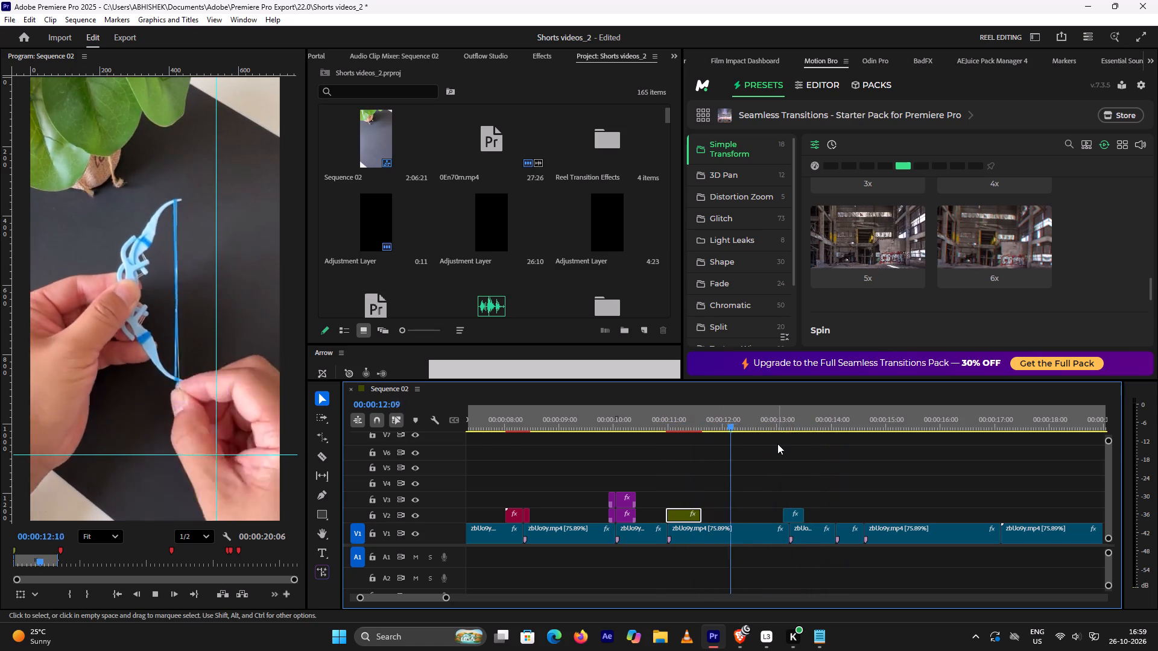
pyautogui.press('space')
pyautogui.press('space')
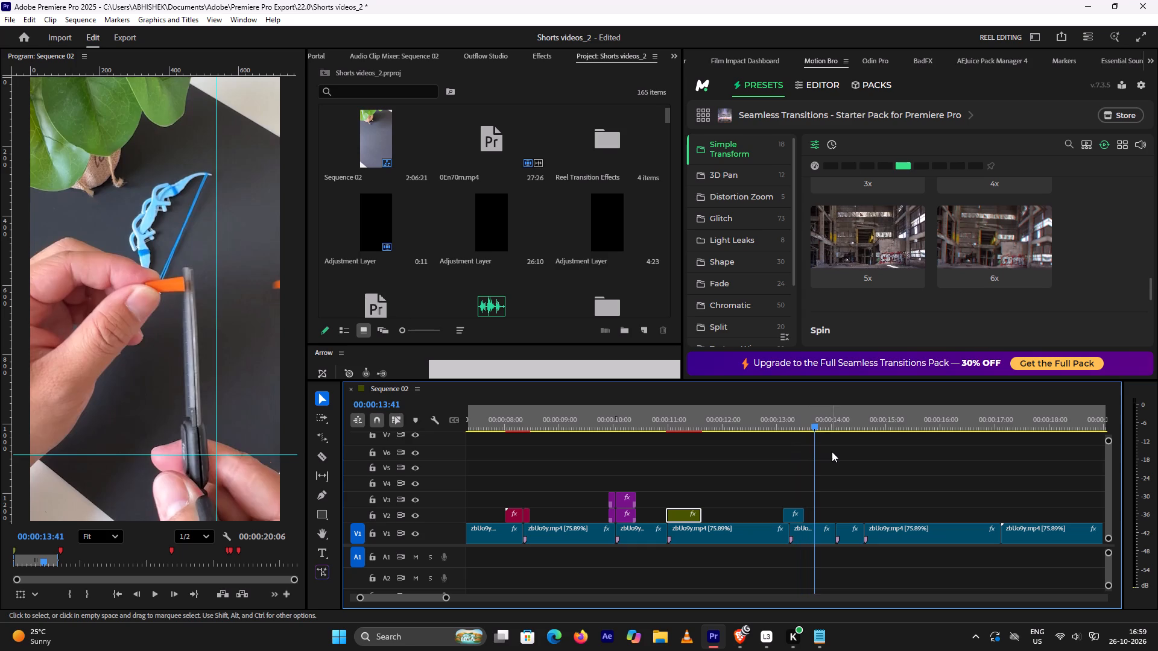
pyautogui.press('space')
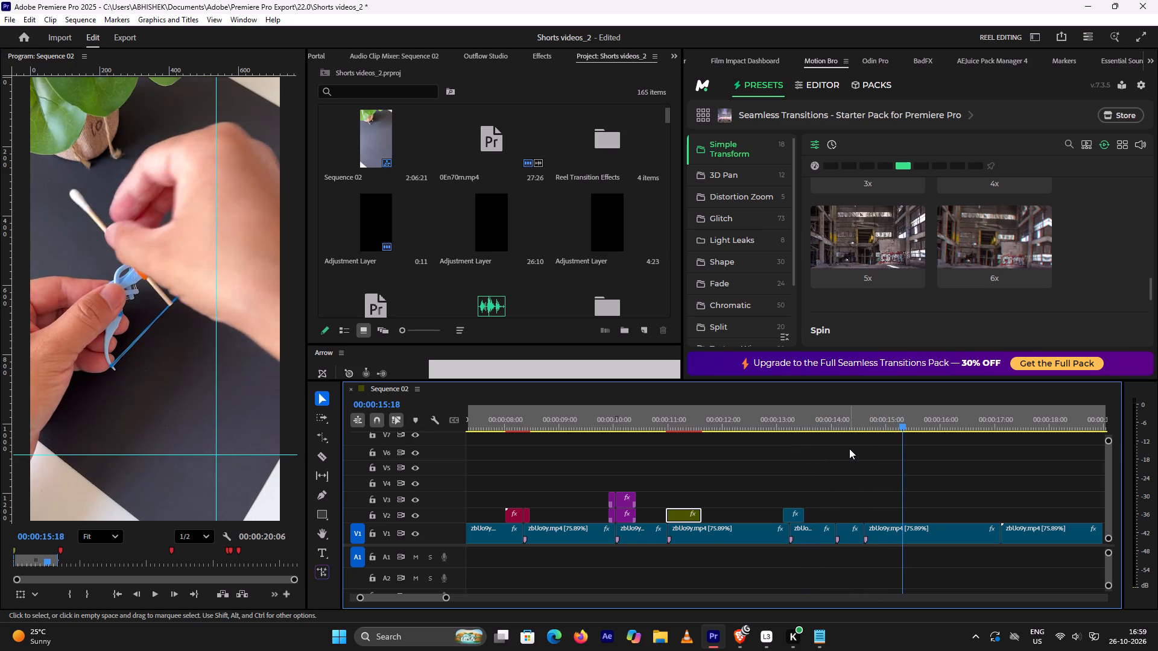
# Play the section from about 16.8 to 18.5 seconds to check the V1 cut near 17 seconds.
pyautogui.scroll(-4, 849, 434)
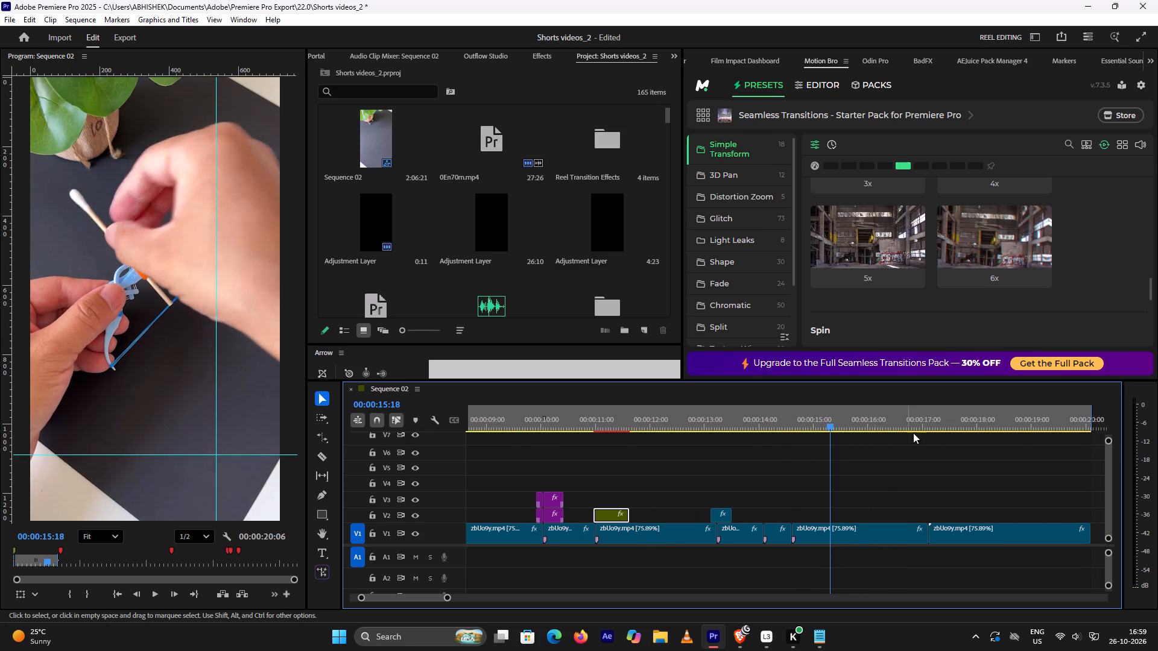
pyautogui.click(914, 416)
pyautogui.press('space')
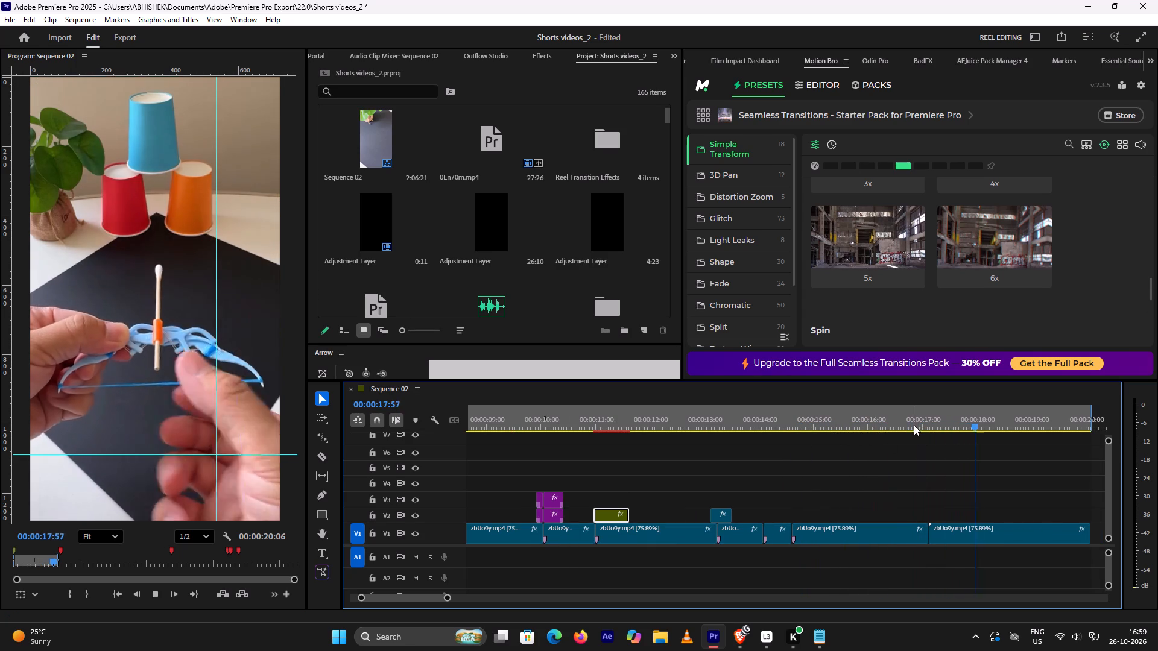
pyautogui.press('space')
pyautogui.press('space')
pyautogui.press('space')
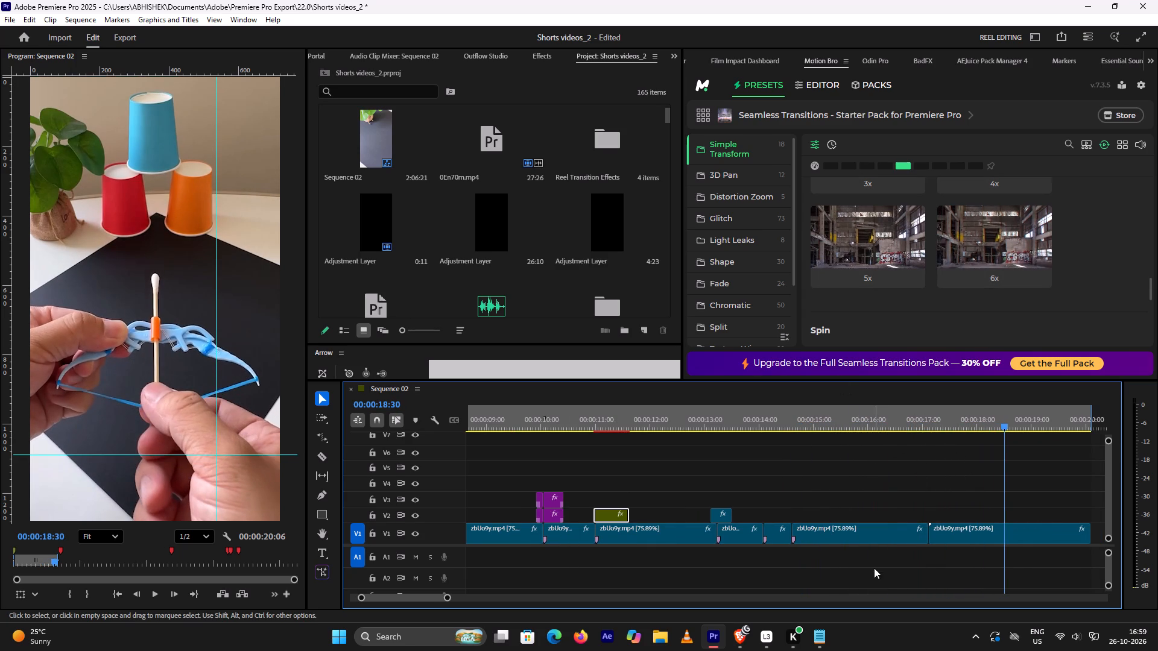
# Replay the section from about 13.7 to 14.7 seconds to examine the V1 cuts near 00:00:14:06 and 00:00:14:36.
pyautogui.scroll(3, 877, 508)
pyautogui.click(798, 414)
pyautogui.press('space')
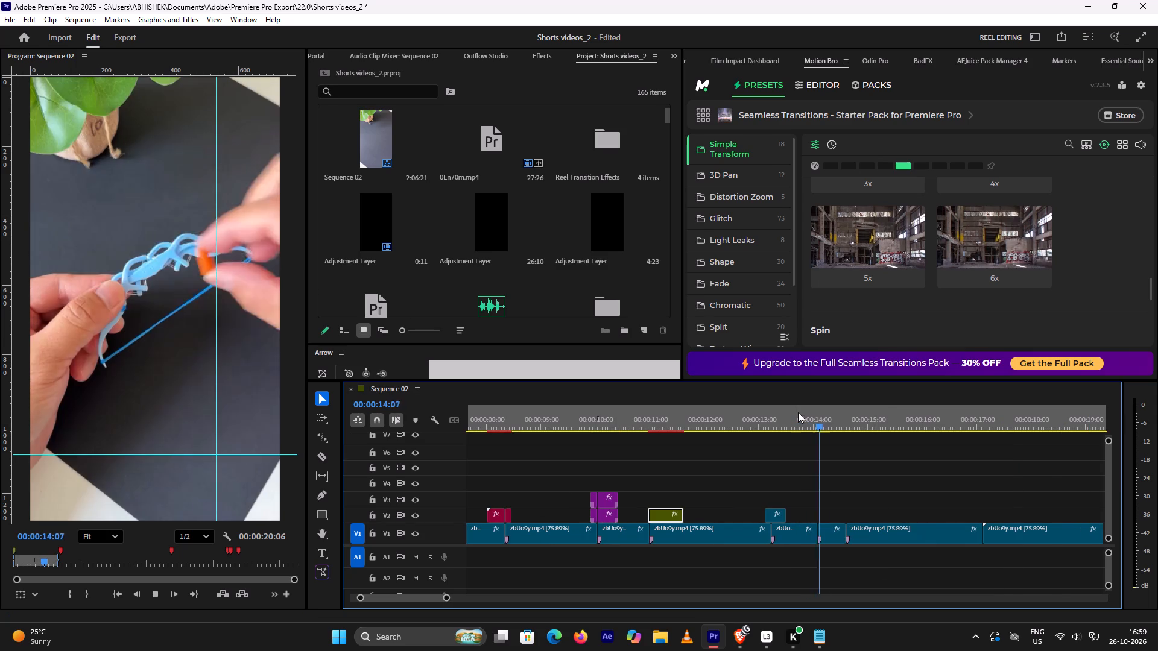
pyautogui.press('space')
pyautogui.click(798, 412)
pyautogui.press('space')
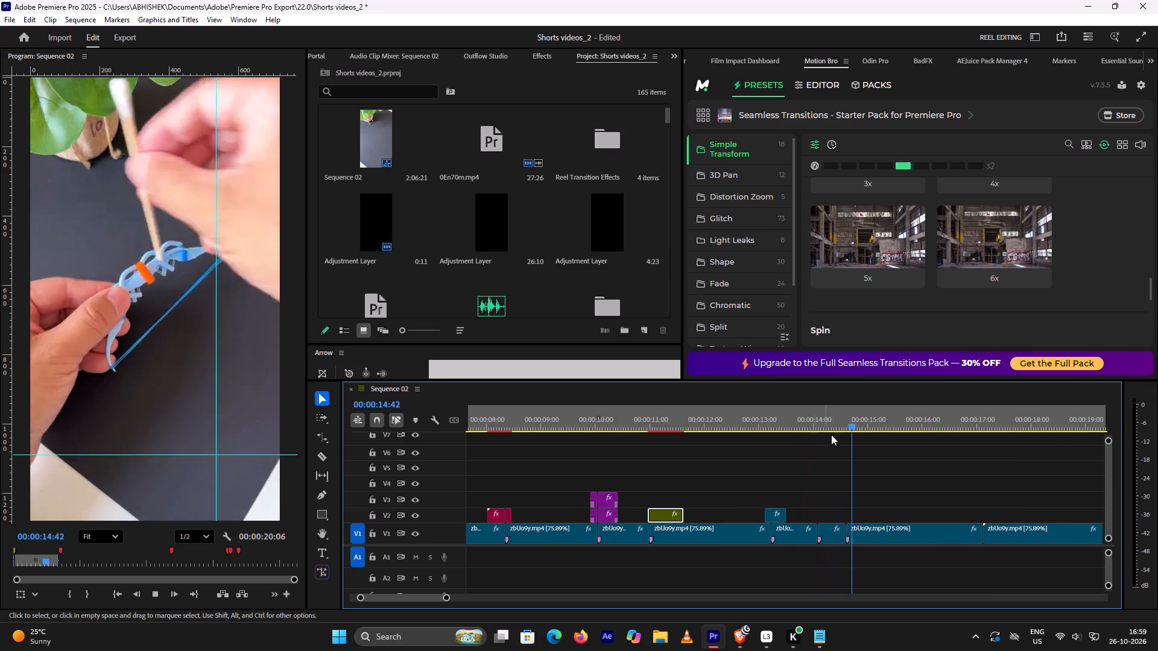
pyautogui.press('space')
pyautogui.click(811, 421)
pyautogui.press('space')
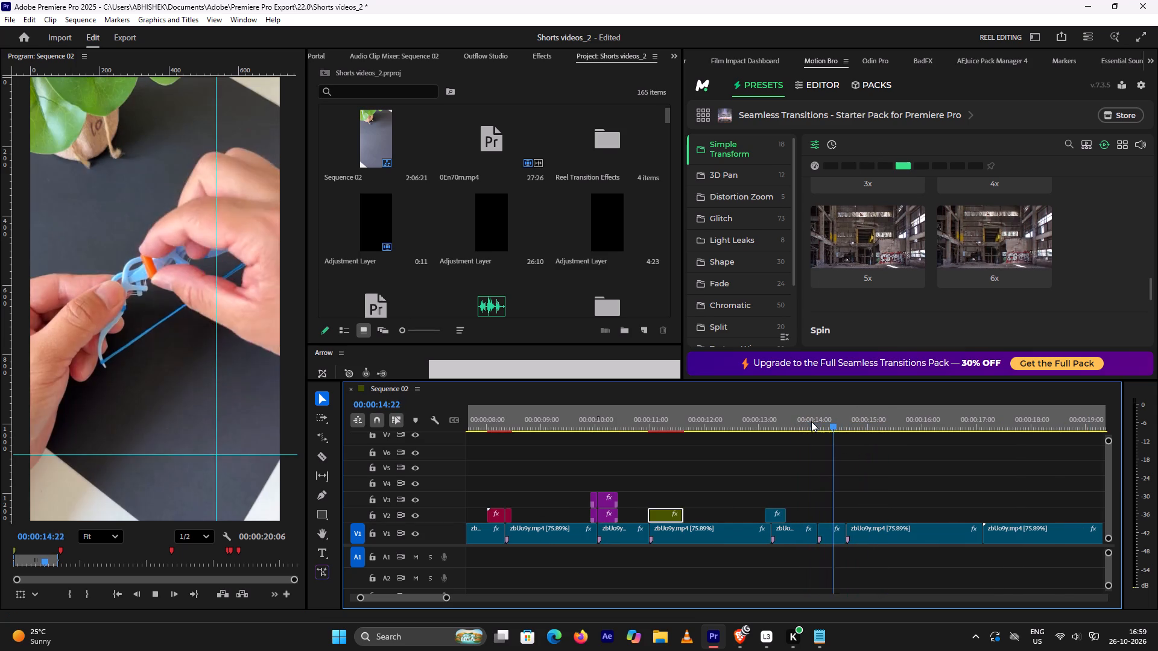
pyautogui.press('space')
# Look through the installed effect plug-ins and open the Transitions category in Animation Composer.
pyautogui.scroll(1, 887, 325)
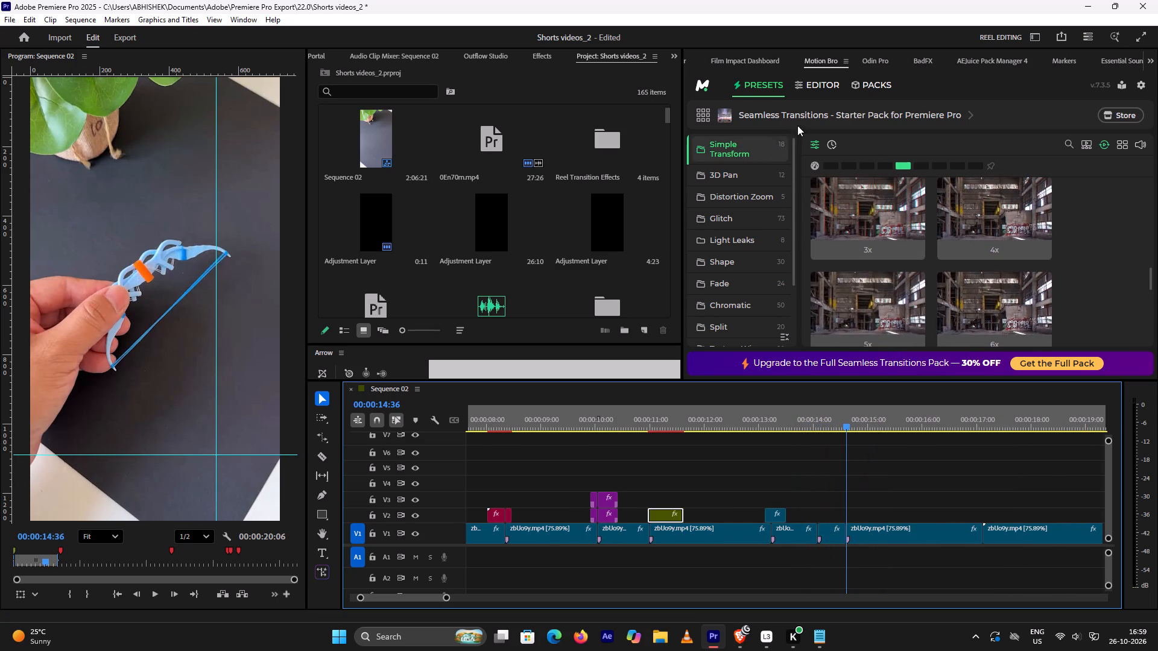
pyautogui.click(981, 61)
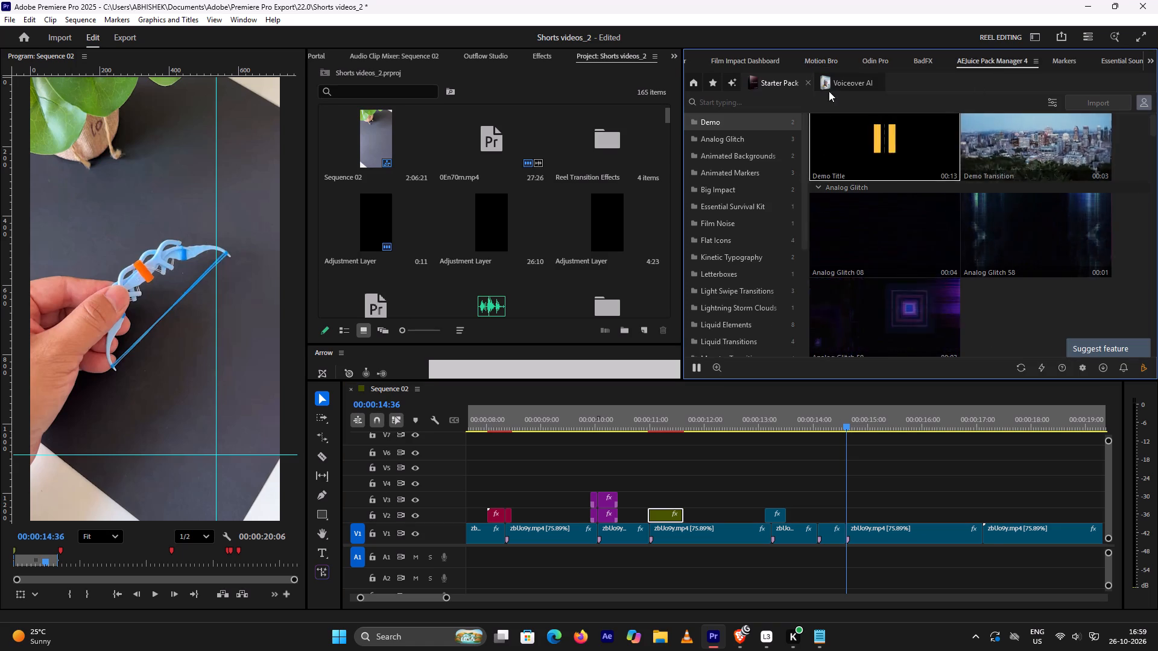
pyautogui.click(754, 60)
pyautogui.scroll(3, 775, 61)
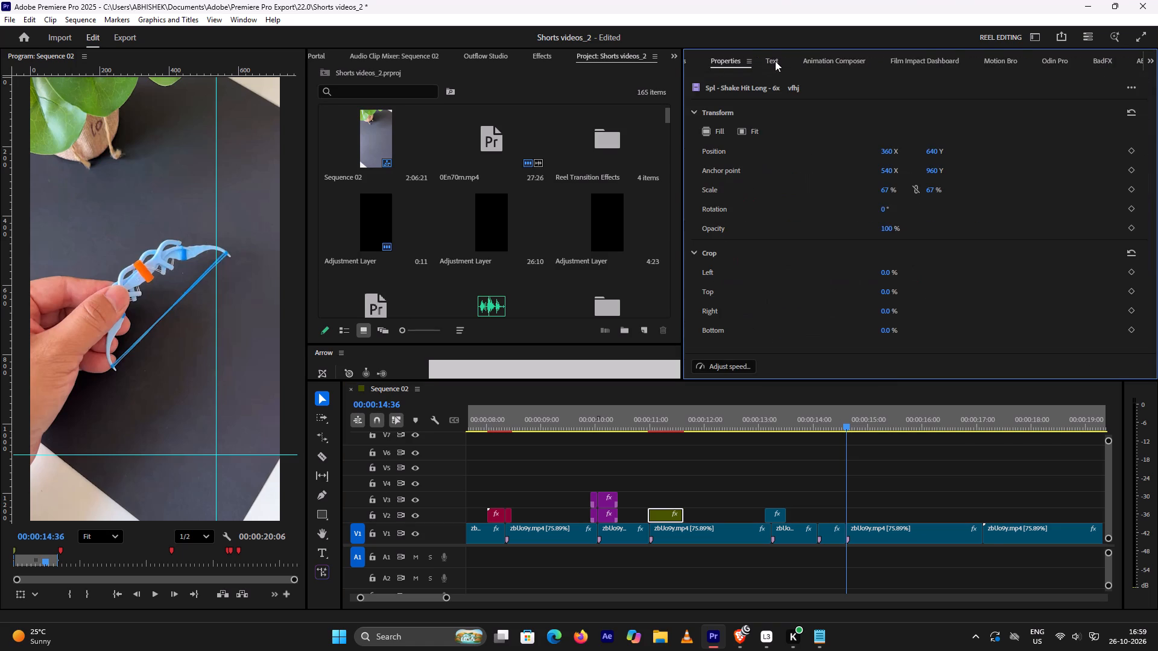
pyautogui.click(925, 56)
pyautogui.click(843, 65)
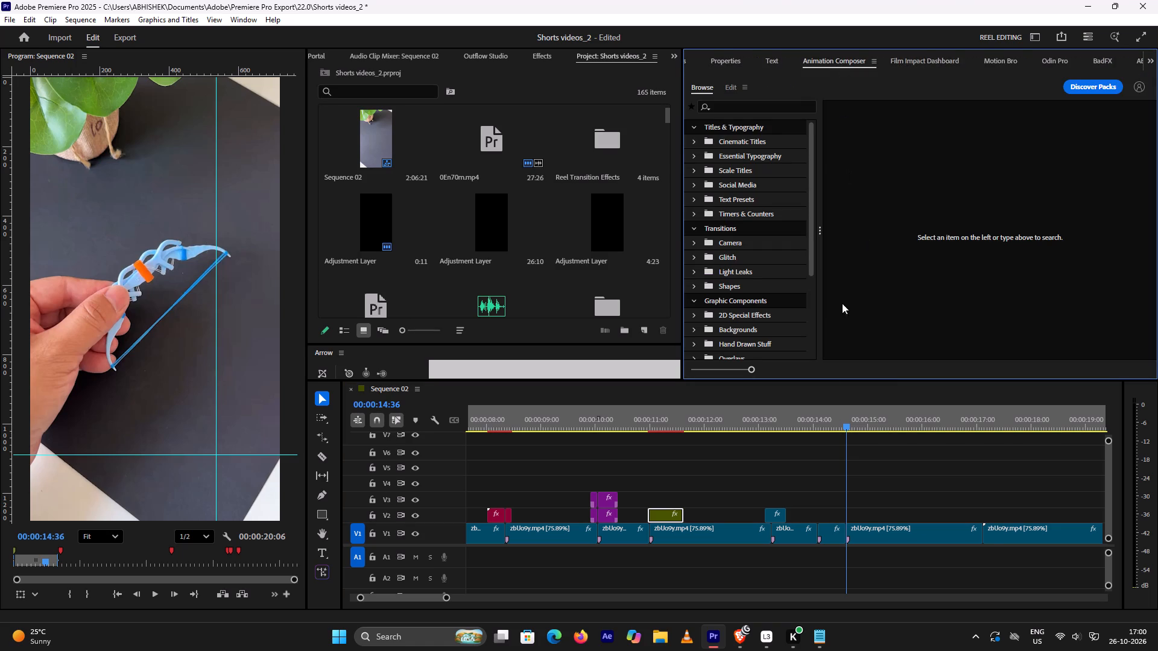
pyautogui.click(704, 89)
pyautogui.click(752, 225)
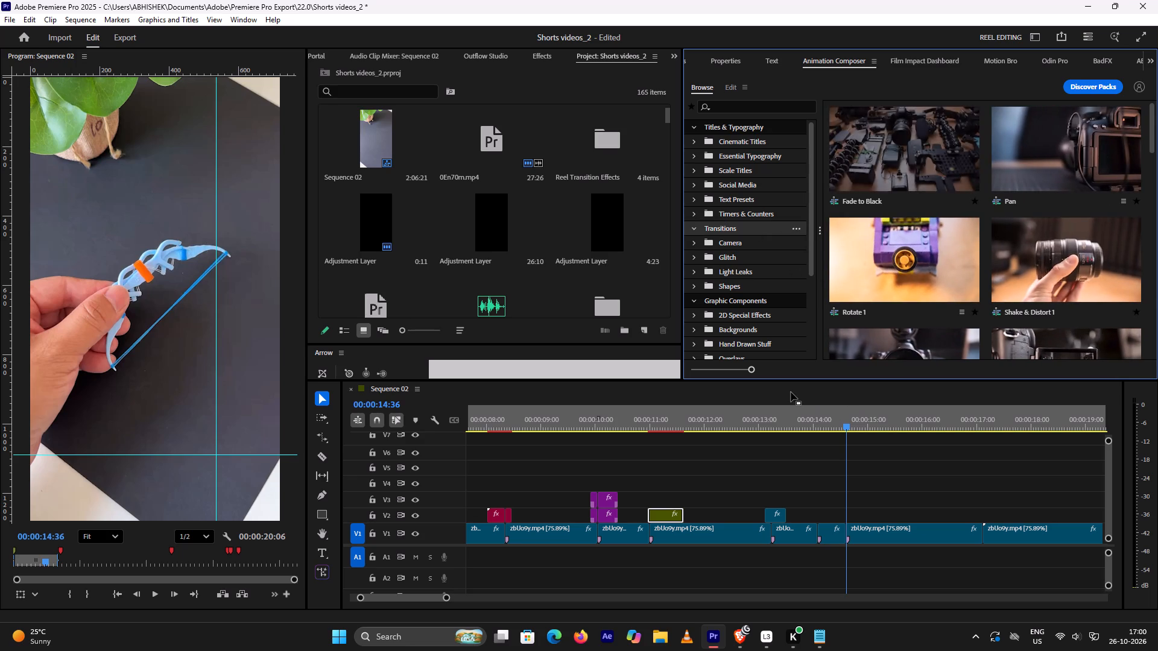
# Replay the section from about 13.9 to 14.8 seconds to judge which transition suits the V1 cut near 00:00:14:36.
pyautogui.click(824, 412)
pyautogui.click(810, 434)
pyautogui.press('space')
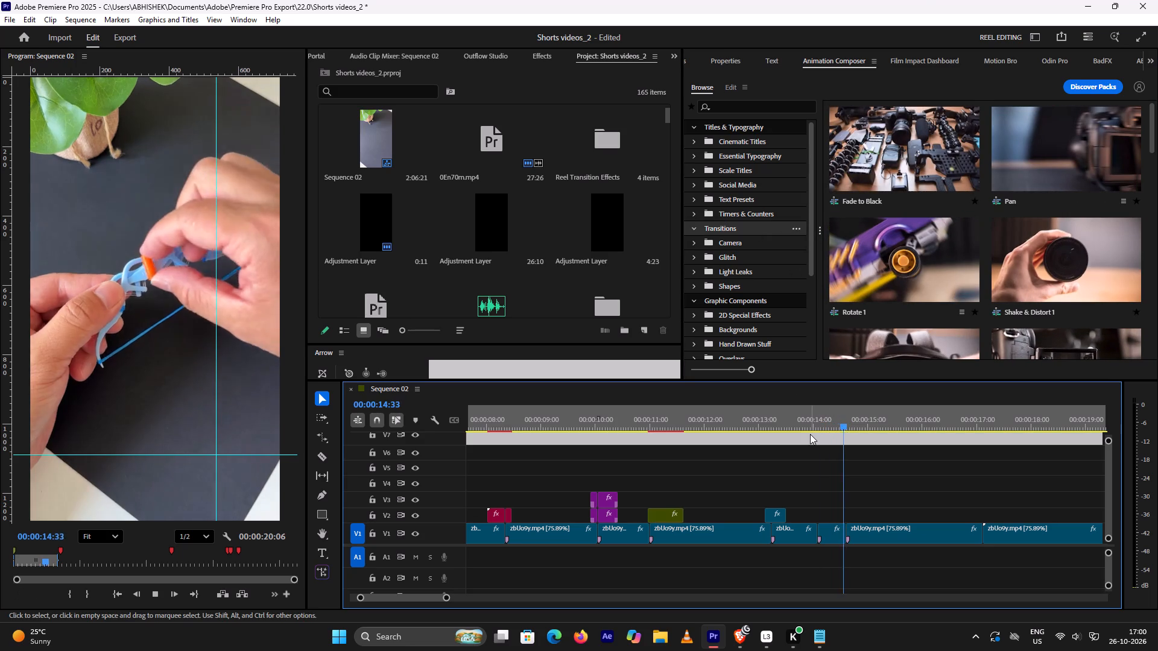
pyautogui.press('space')
pyautogui.click(809, 421)
pyautogui.press('space')
pyautogui.press('space')
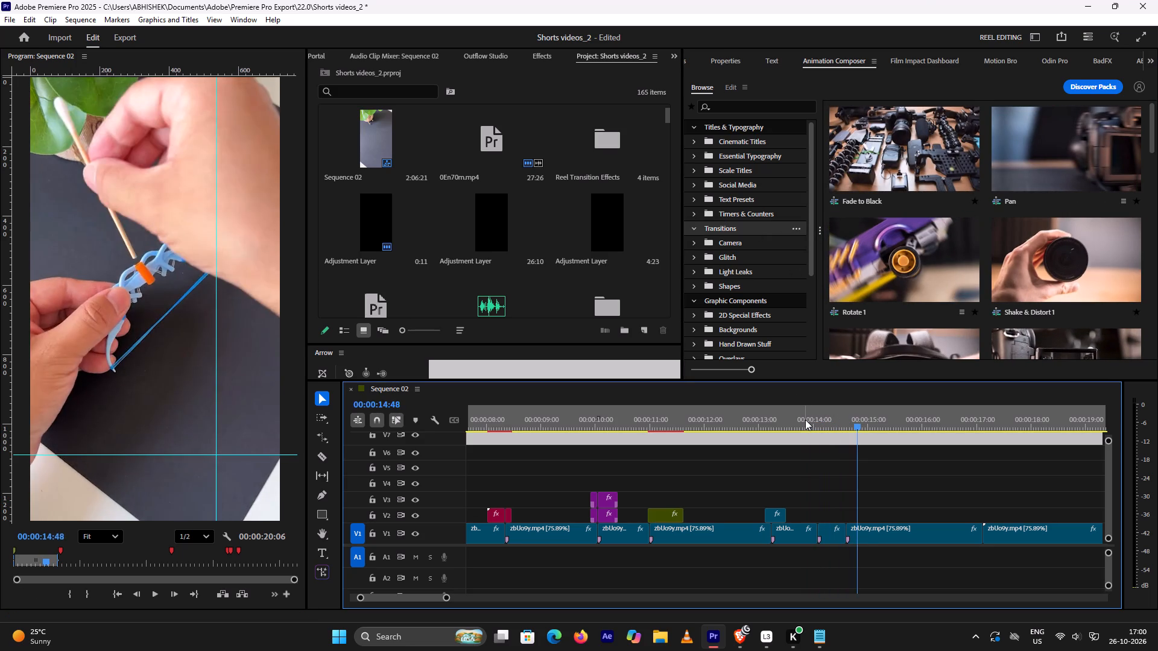
pyautogui.click(805, 420)
pyautogui.press('space')
pyautogui.press('space')
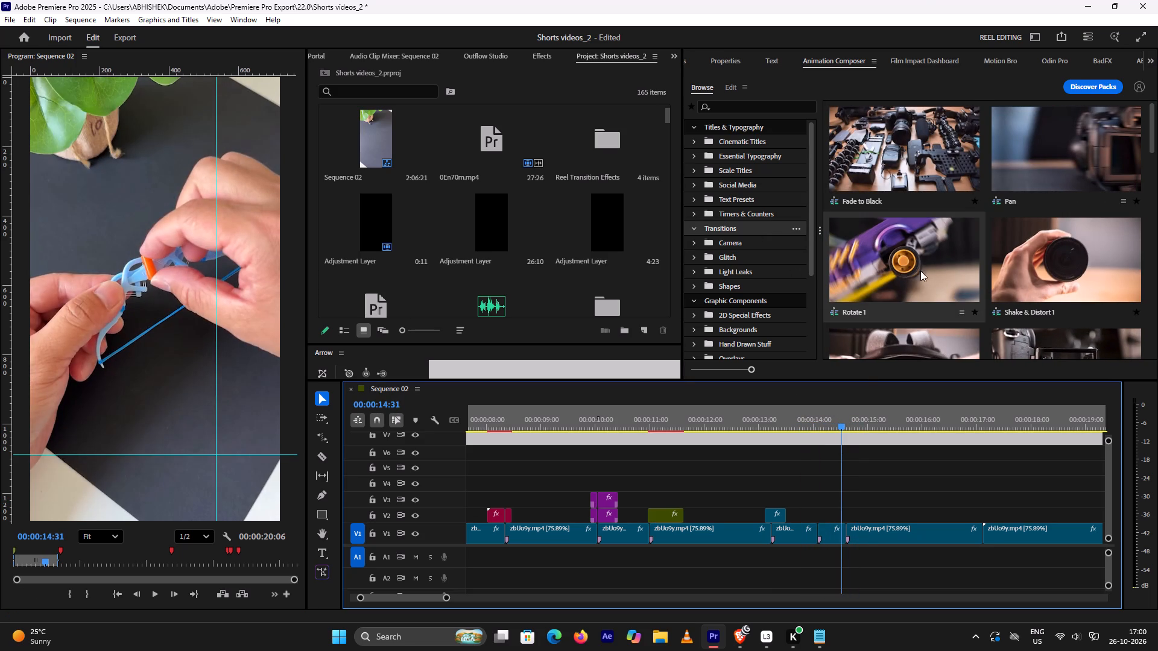
# Preview the Pan transition in Animation Composer and replay the V1 cuts from about 13.8 to 14.8 seconds to compare.
pyautogui.click(1050, 165)
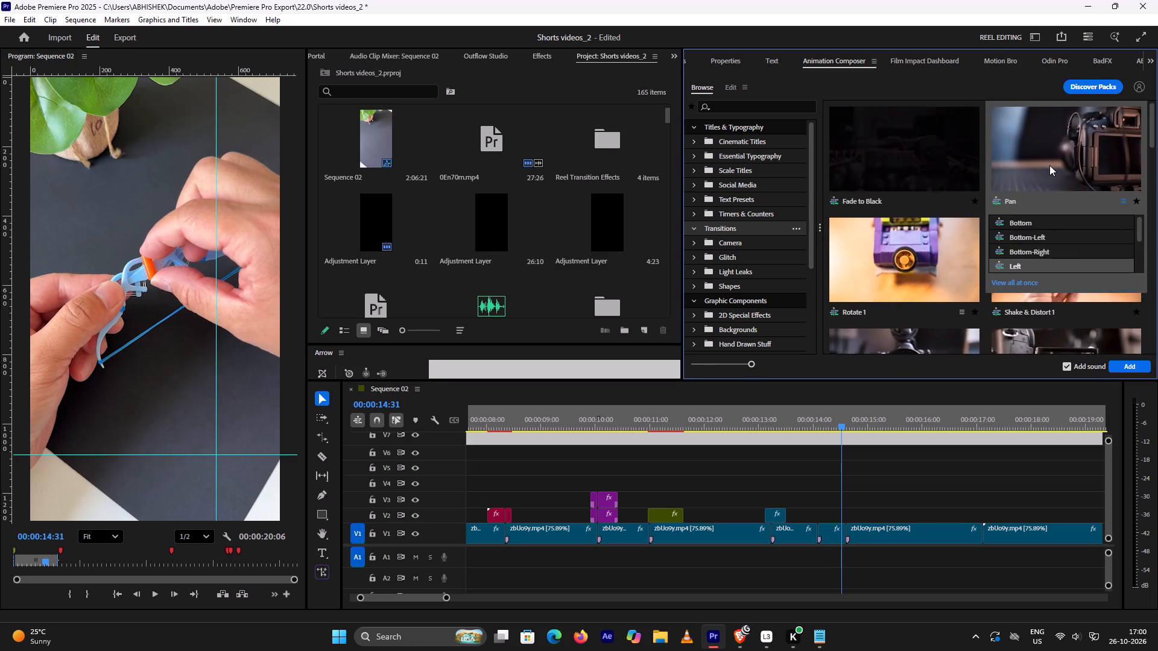
pyautogui.click(805, 426)
pyautogui.press('space')
pyautogui.press('space')
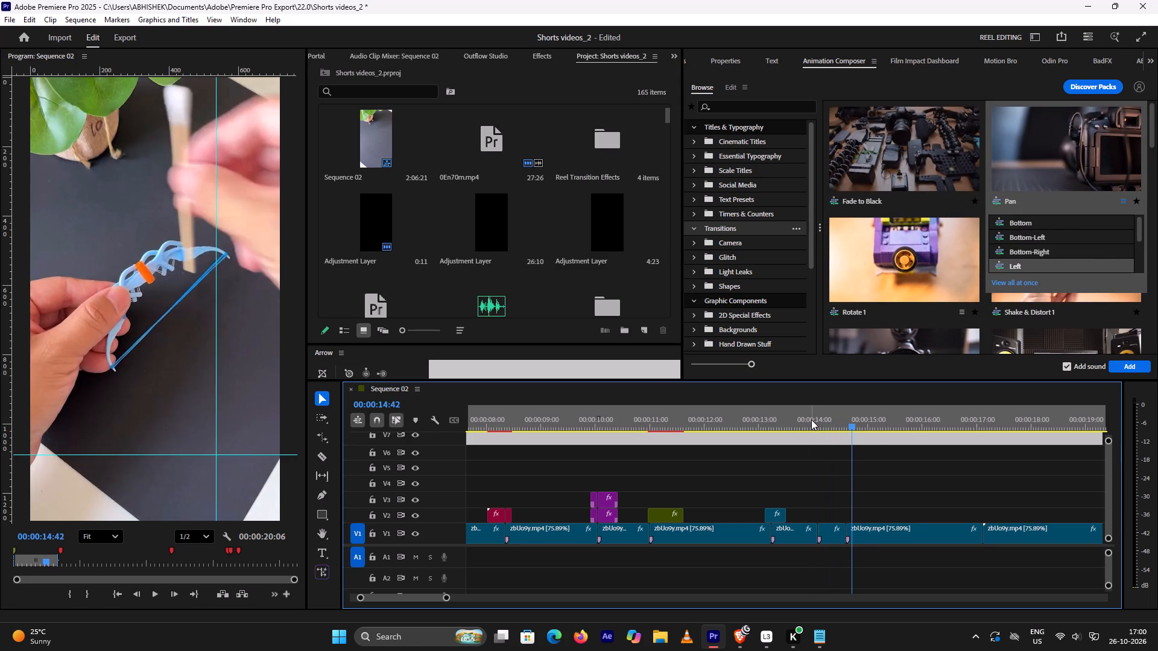
pyautogui.press('space')
pyautogui.press('space')
pyautogui.click(826, 420)
pyautogui.press('space')
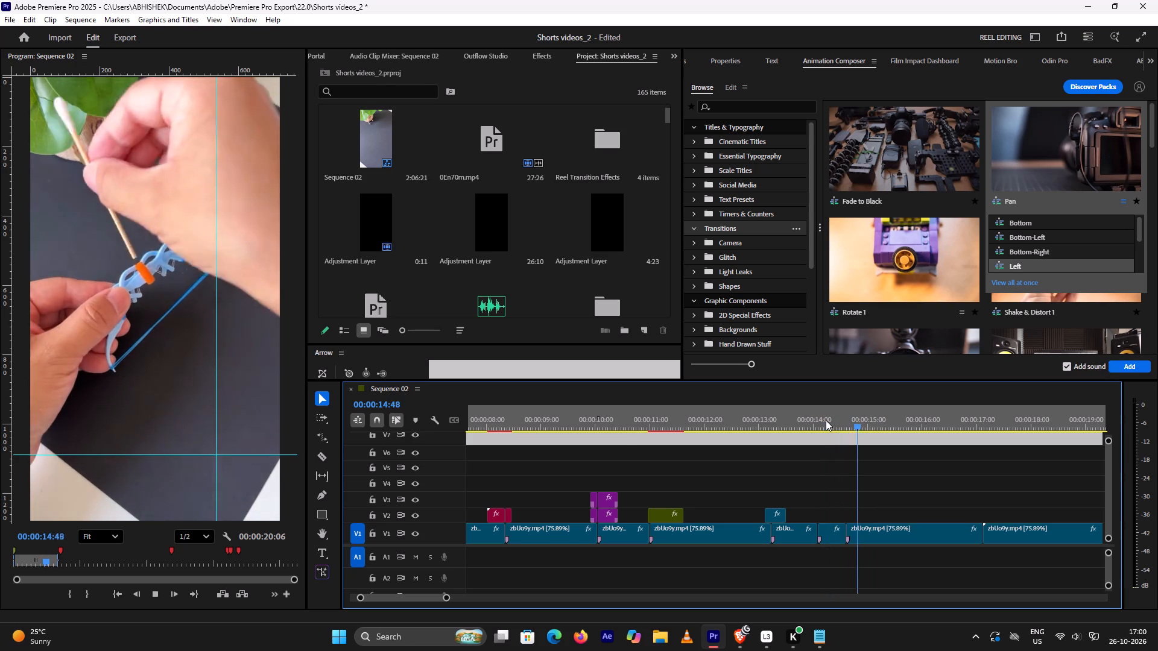
pyautogui.press('space')
pyautogui.click(806, 424)
pyautogui.press('space')
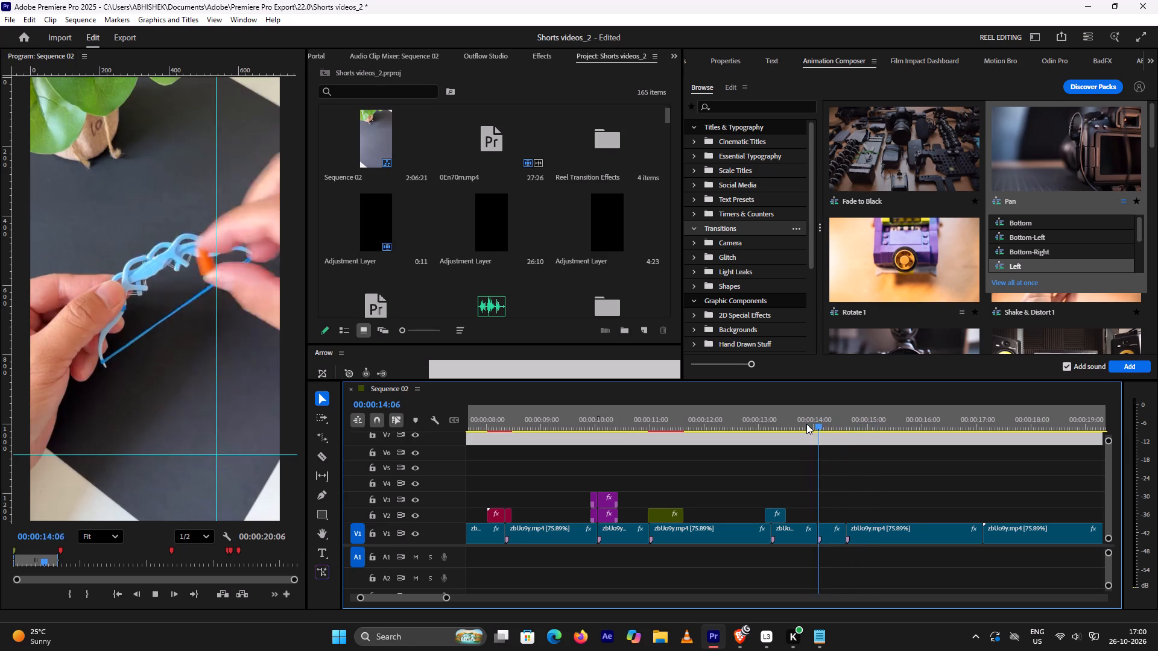
pyautogui.press('space')
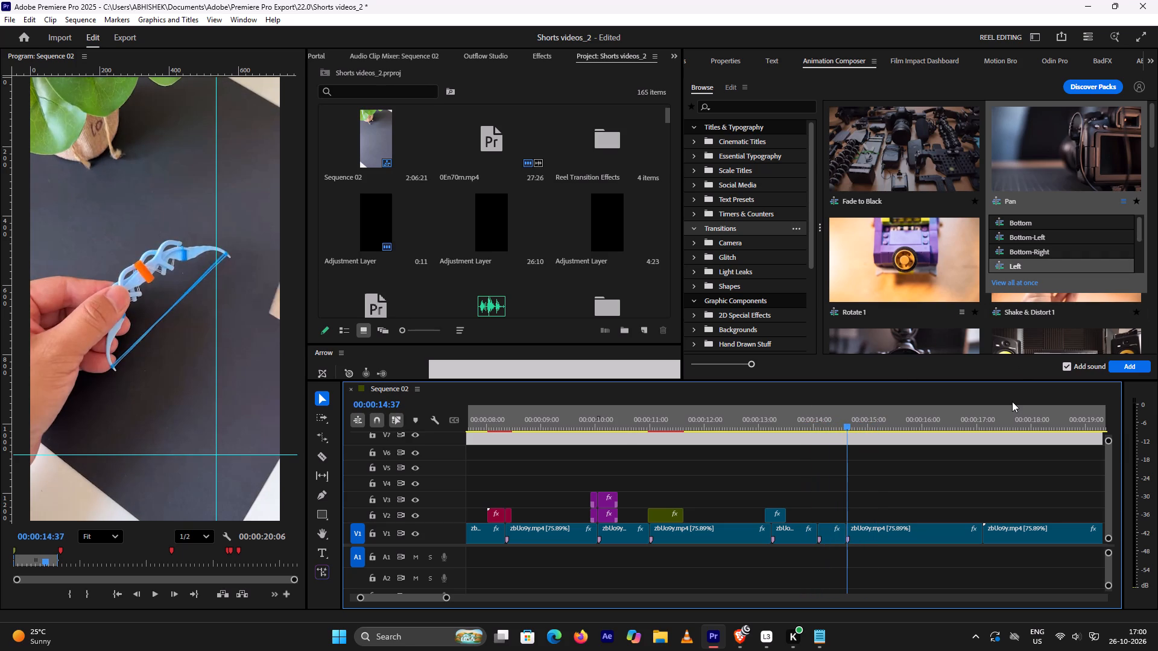
pyautogui.click(1012, 401)
pyautogui.click(999, 395)
pyautogui.click(891, 395)
# Preview the Rotate 1 transition in Animation Composer and replay the V1 cuts between about 13.7 and 15.3 seconds to compare.
pyautogui.click(940, 271)
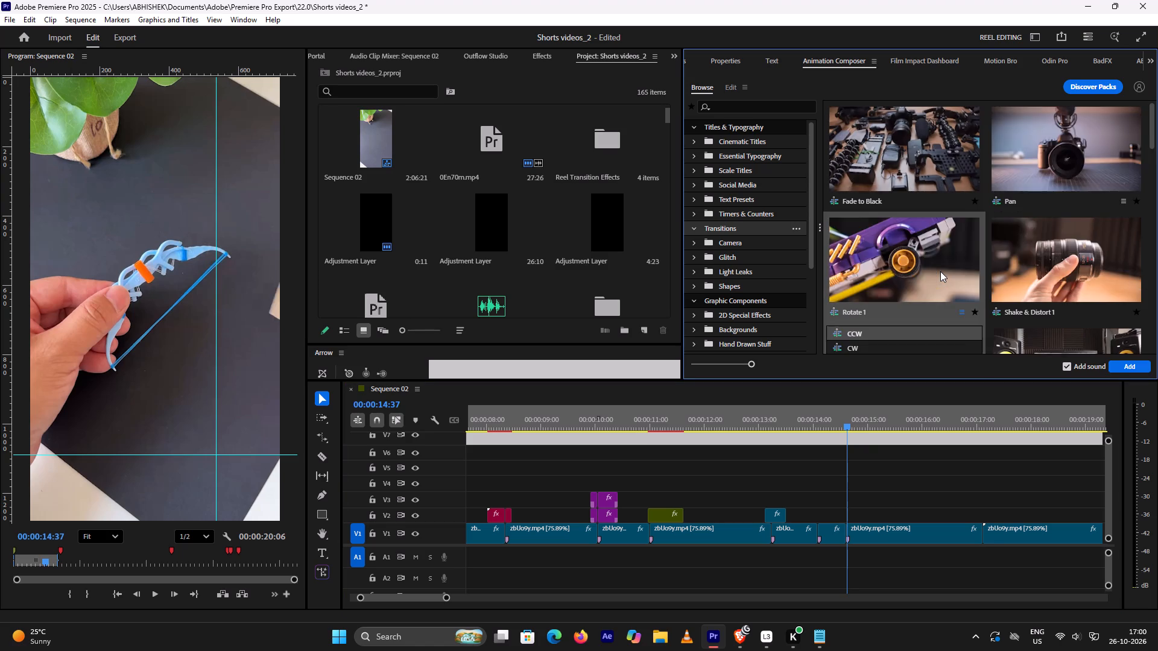
pyautogui.press('space')
pyautogui.press('space')
pyautogui.press('space')
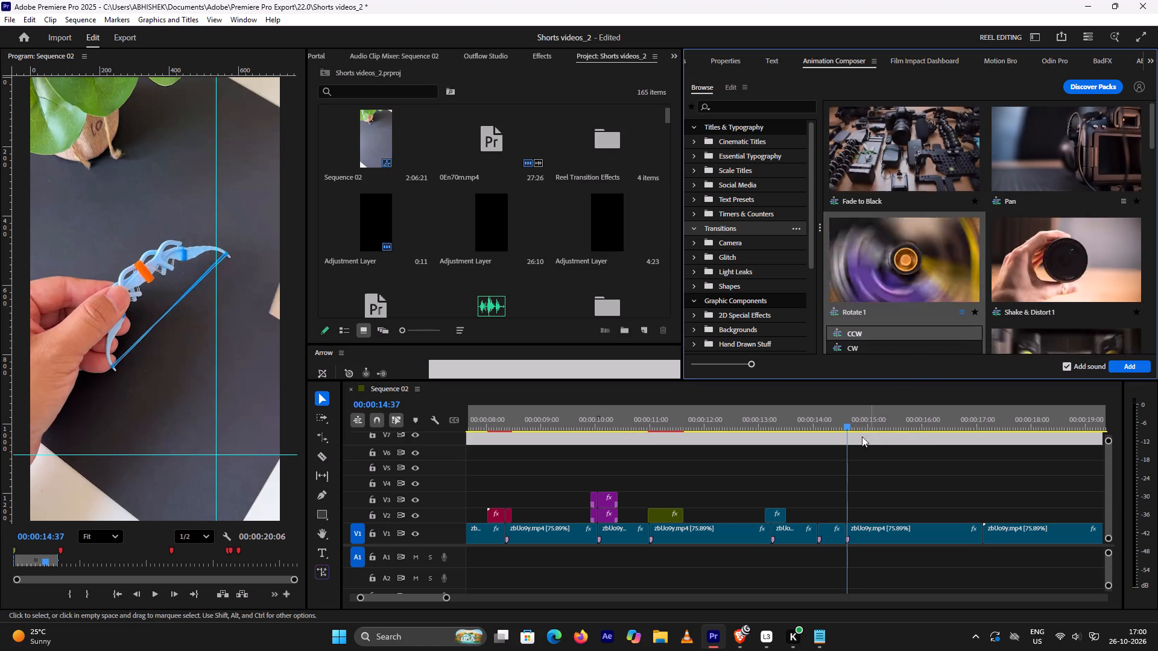
pyautogui.click(823, 418)
pyautogui.press('space')
pyautogui.press('space')
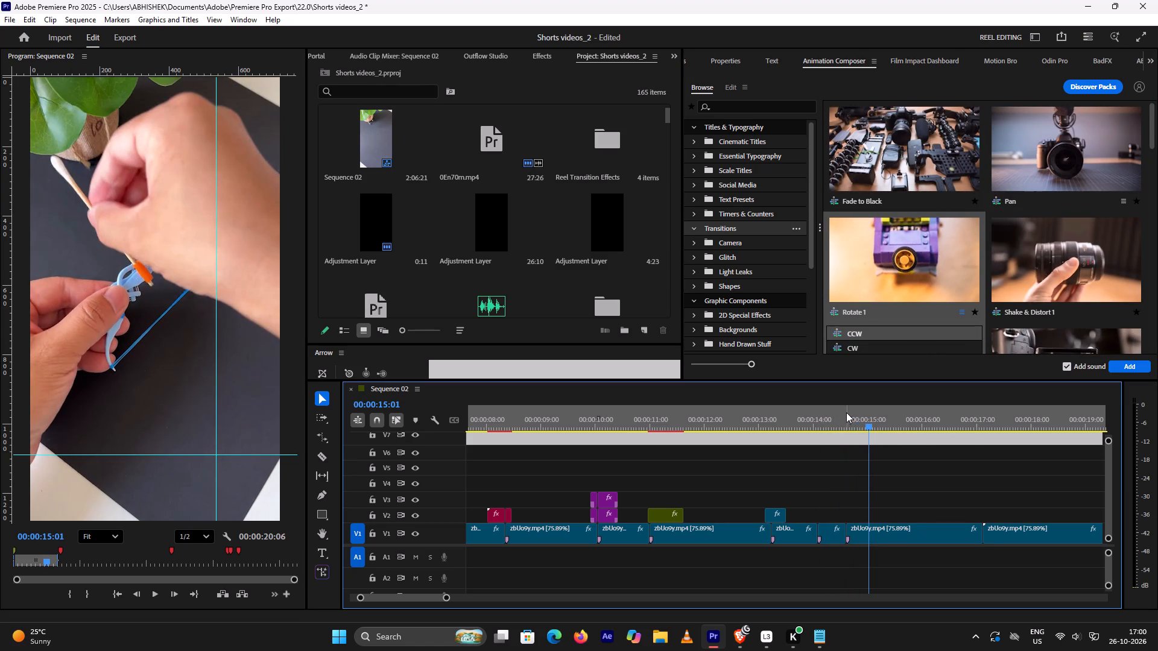
pyautogui.click(815, 423)
pyautogui.press('space')
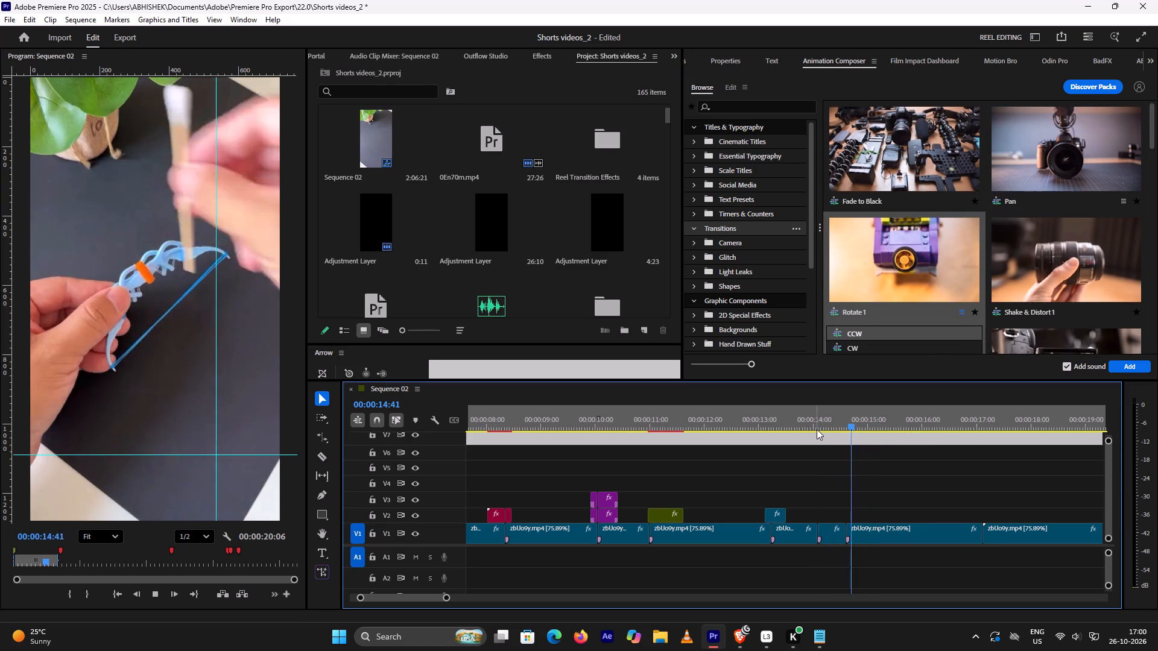
pyautogui.press('space')
pyautogui.click(817, 429)
pyautogui.press('space')
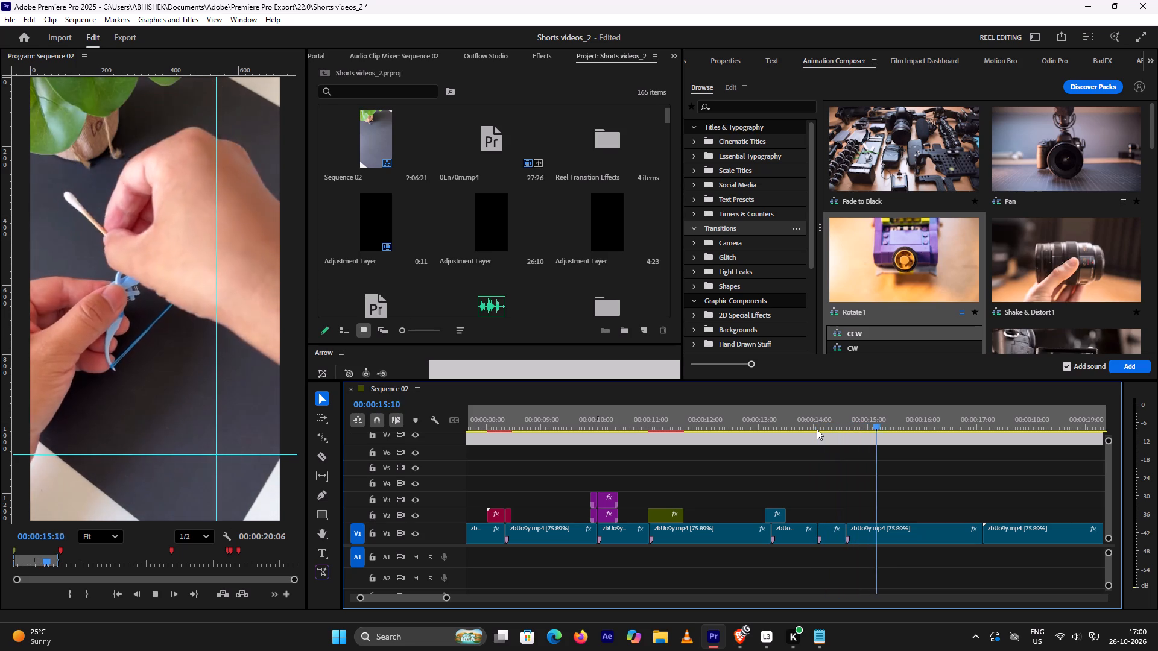
pyautogui.press('space')
pyautogui.click(800, 427)
pyautogui.press('space')
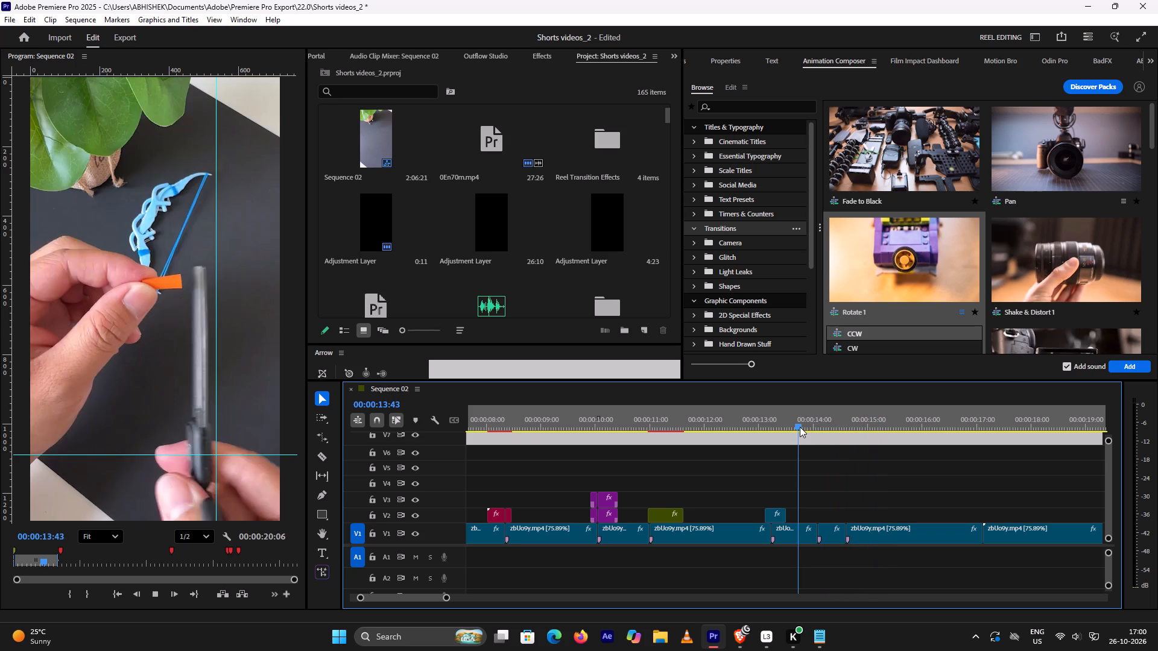
pyautogui.press('space')
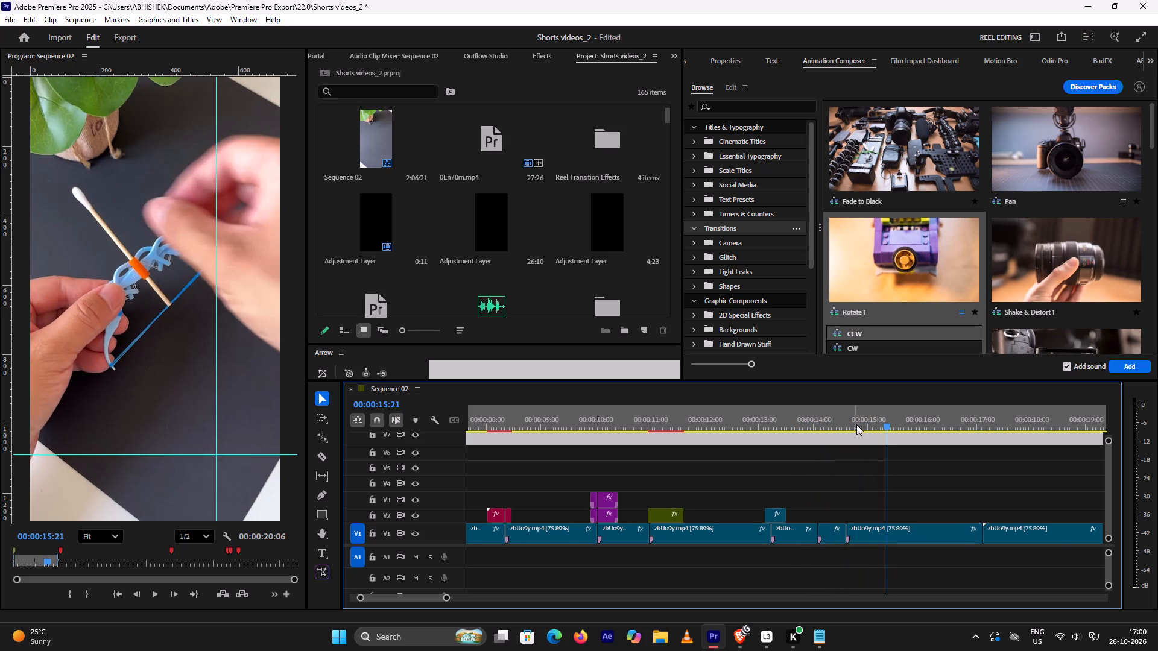
# Replay the section from about 16.7 to 17.7 seconds to examine the V1 cut shortly after 17 seconds.
pyautogui.scroll(-9, 858, 424)
pyautogui.click(799, 420)
pyautogui.press('space')
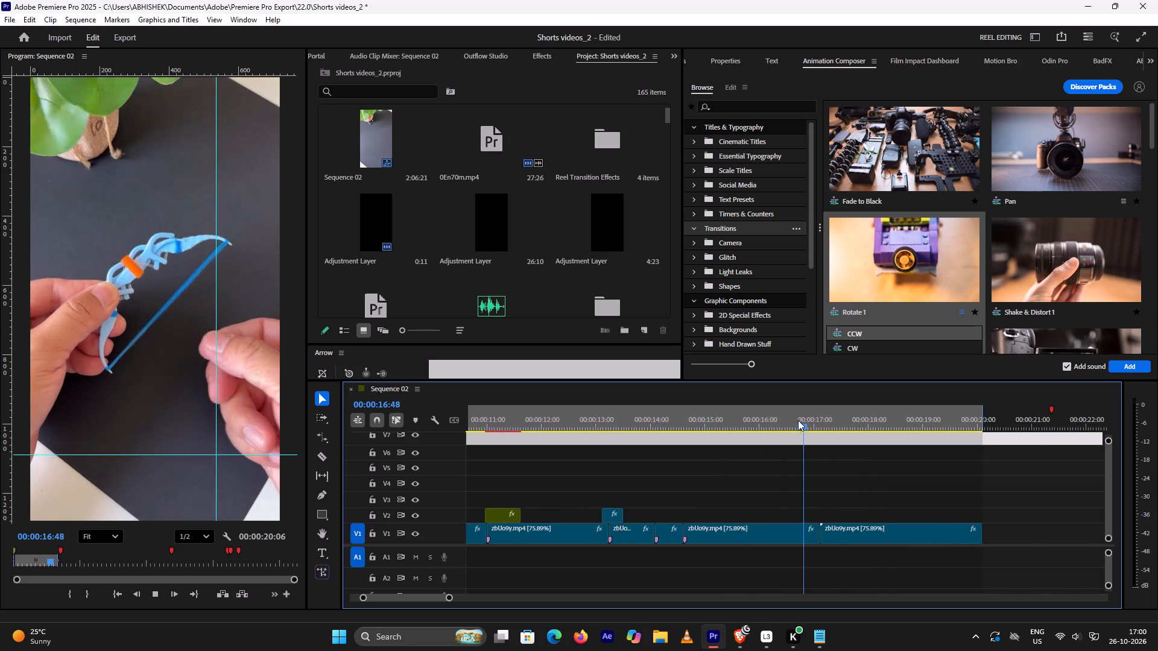
pyautogui.press('space')
pyautogui.click(799, 420)
pyautogui.press('space')
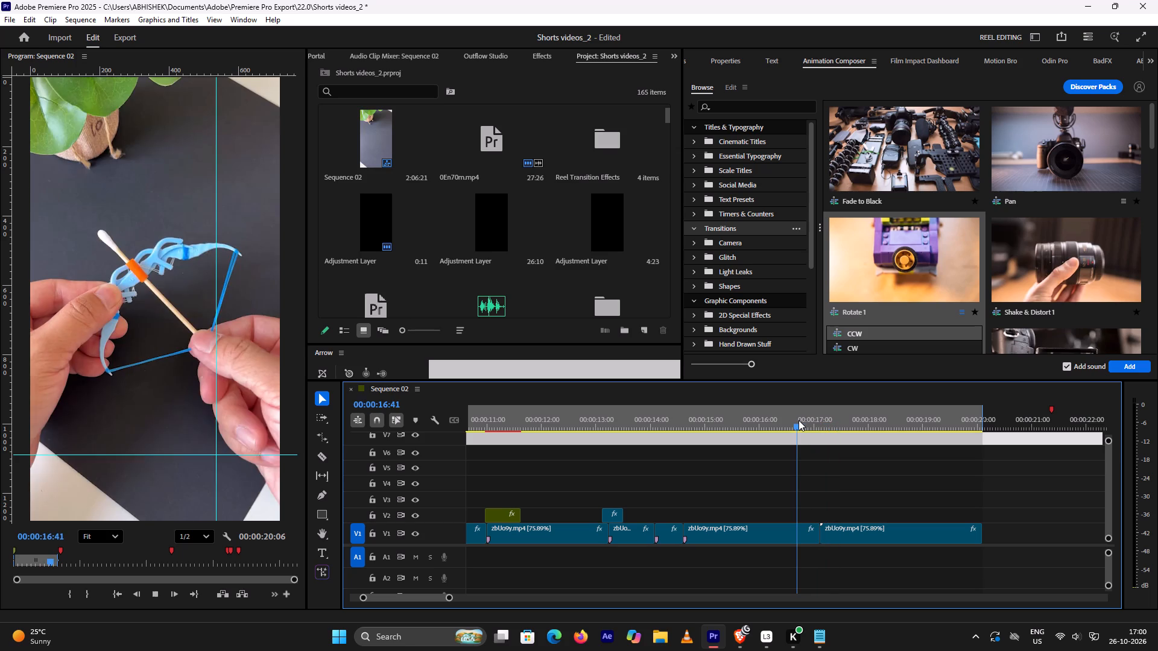
pyautogui.press('space')
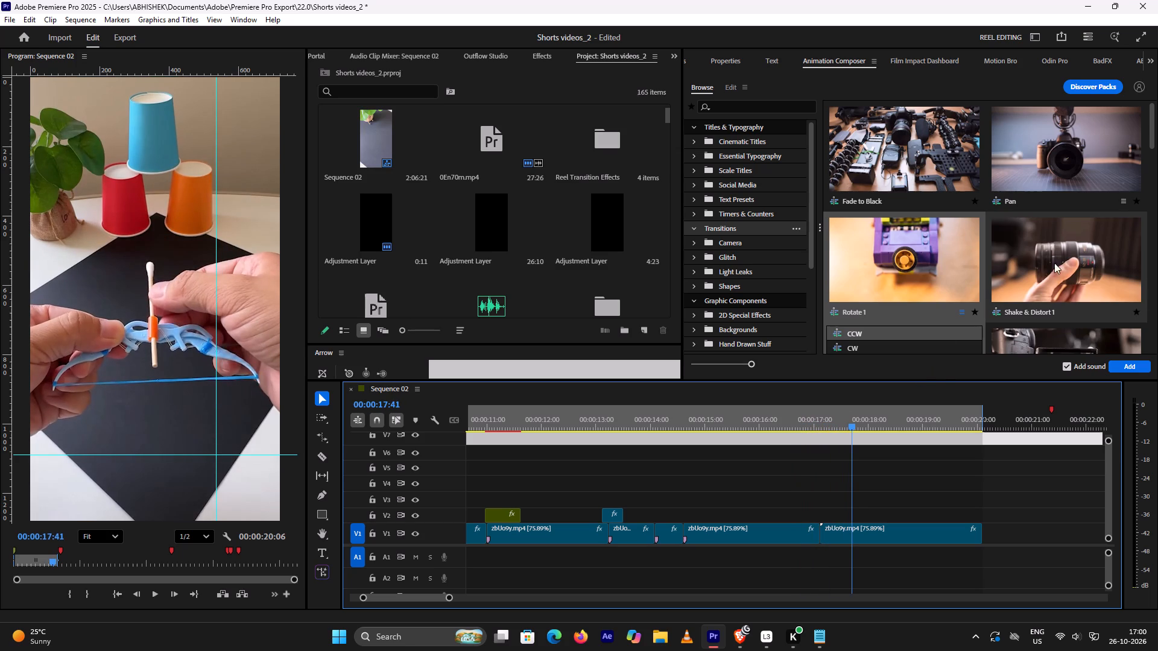
pyautogui.click(830, 420)
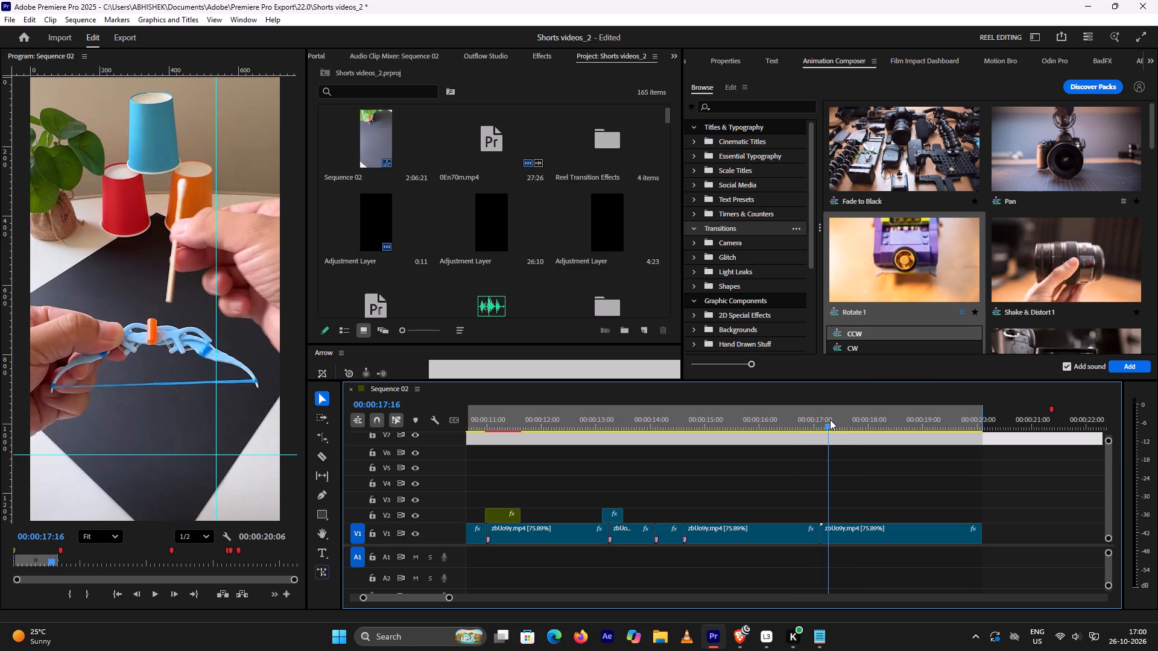
pyautogui.click(815, 420)
pyautogui.press('space')
pyautogui.press('space')
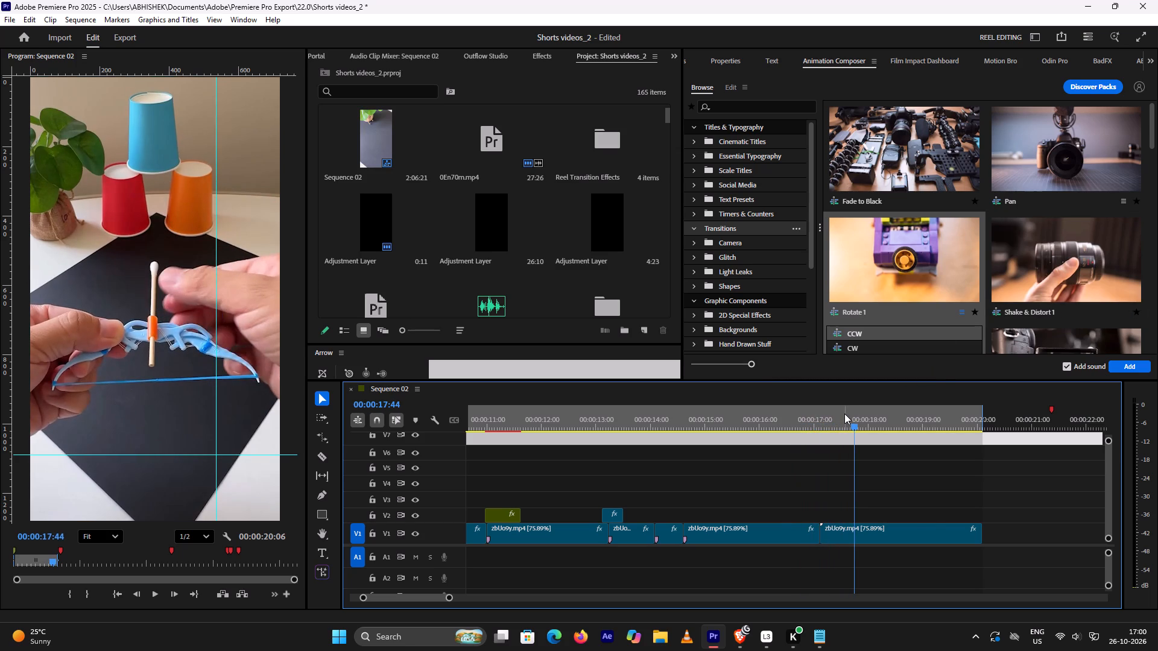
# Replay the sequence from about 9.5 to 14.4 seconds to review the transitions already placed on V2 and V3.
pyautogui.scroll(8, 820, 416)
pyautogui.click(553, 417)
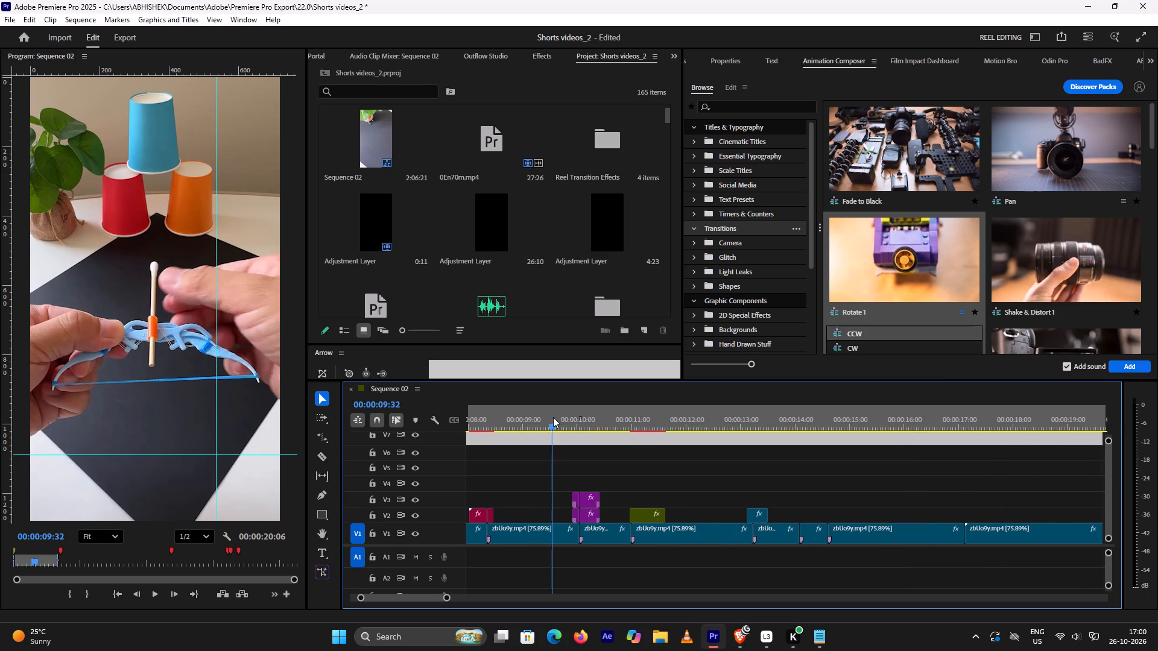
pyautogui.press('space')
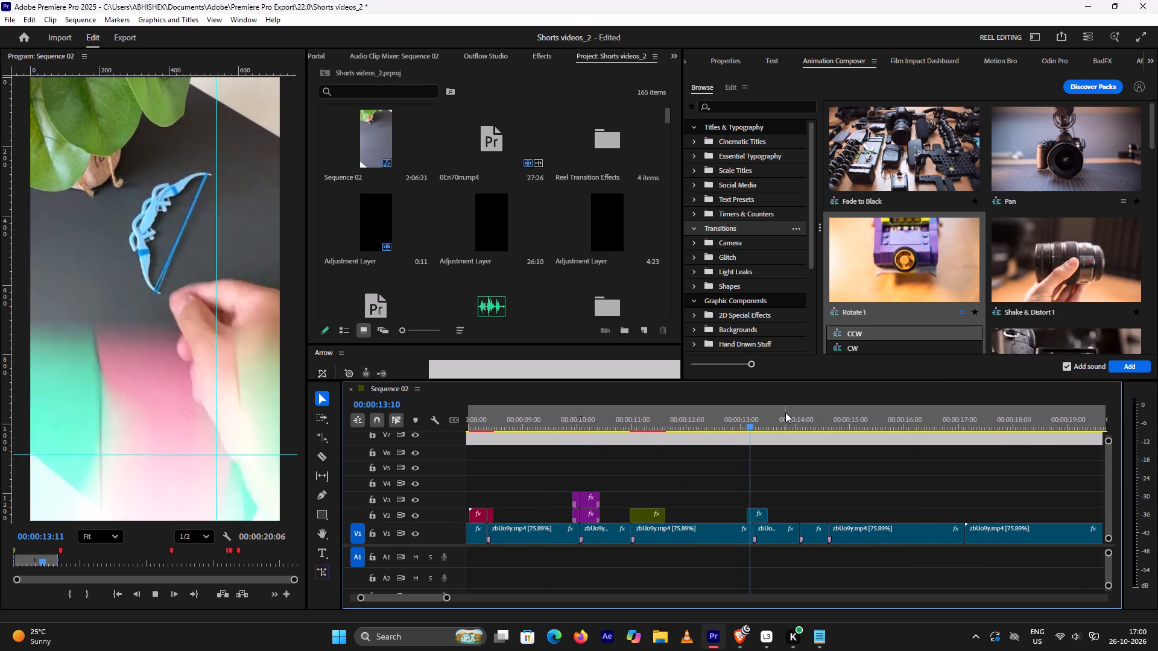
pyautogui.press('space')
pyautogui.press('space')
pyautogui.press('space')
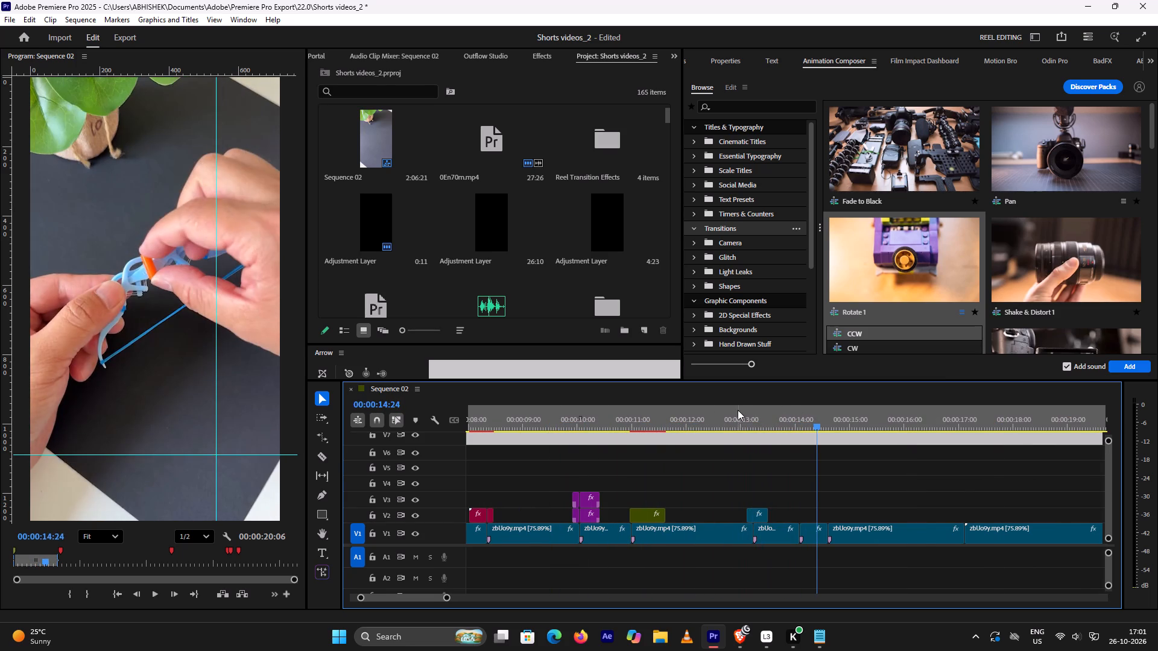
# Replay the section from about 12.5 to 15.3 seconds to judge the V1 cuts near 00:00:13:15, 00:00:14:06 and 00:00:14:36.
pyautogui.click(732, 415)
pyautogui.press('space')
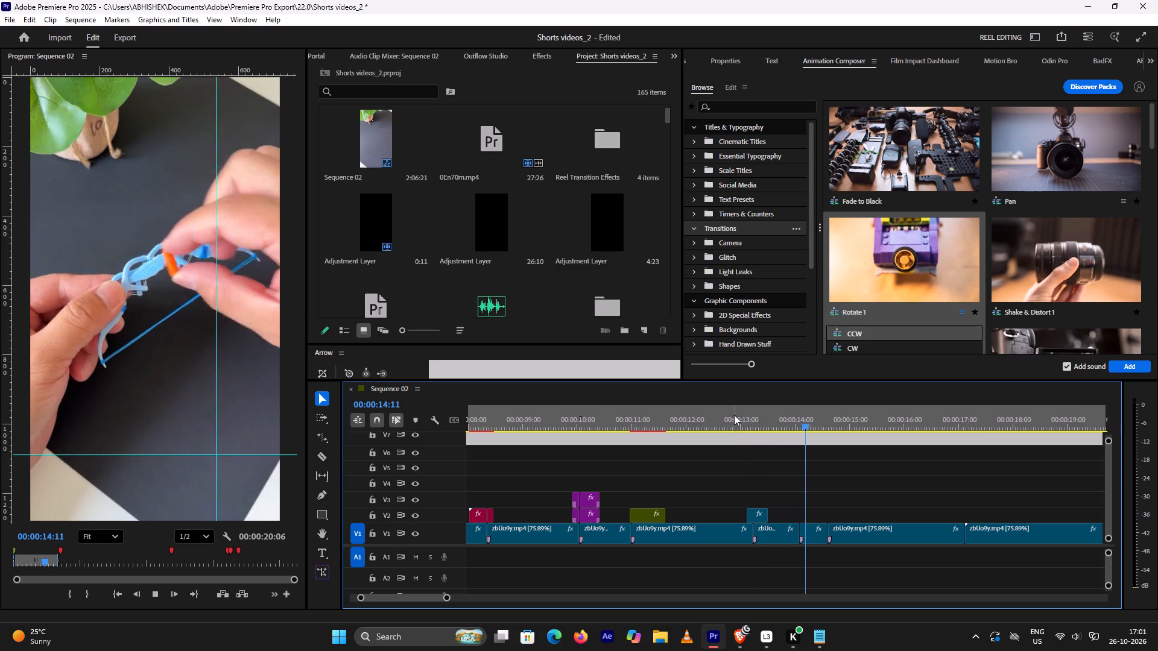
pyautogui.press('space')
pyautogui.click(714, 417)
pyautogui.press('space')
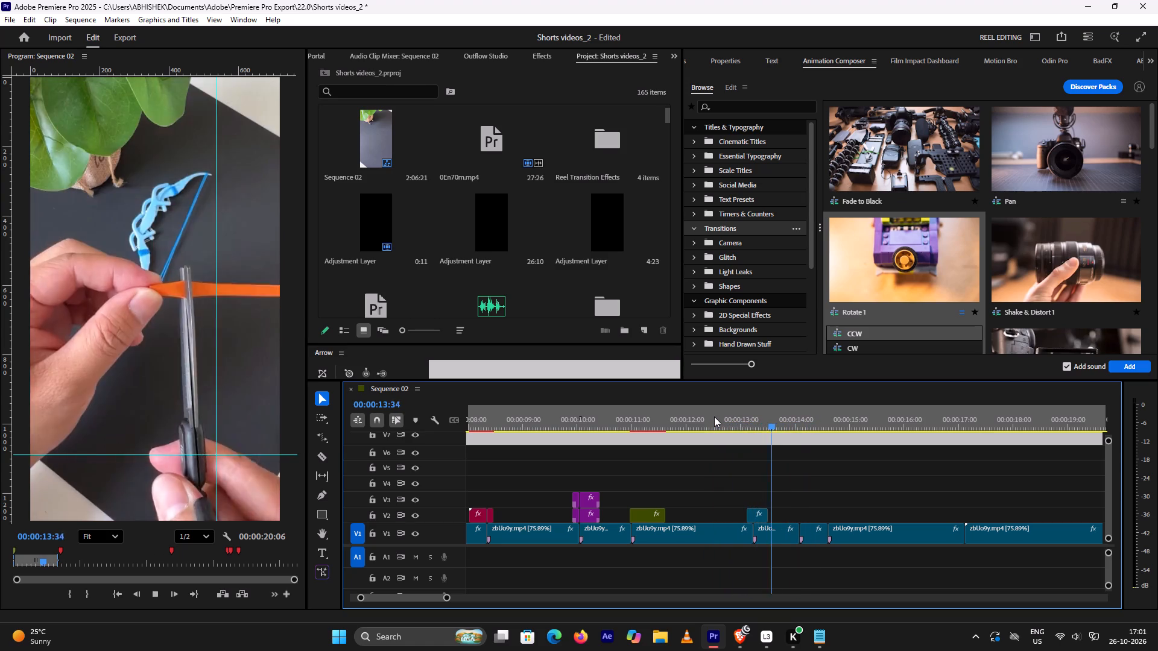
pyautogui.press('space')
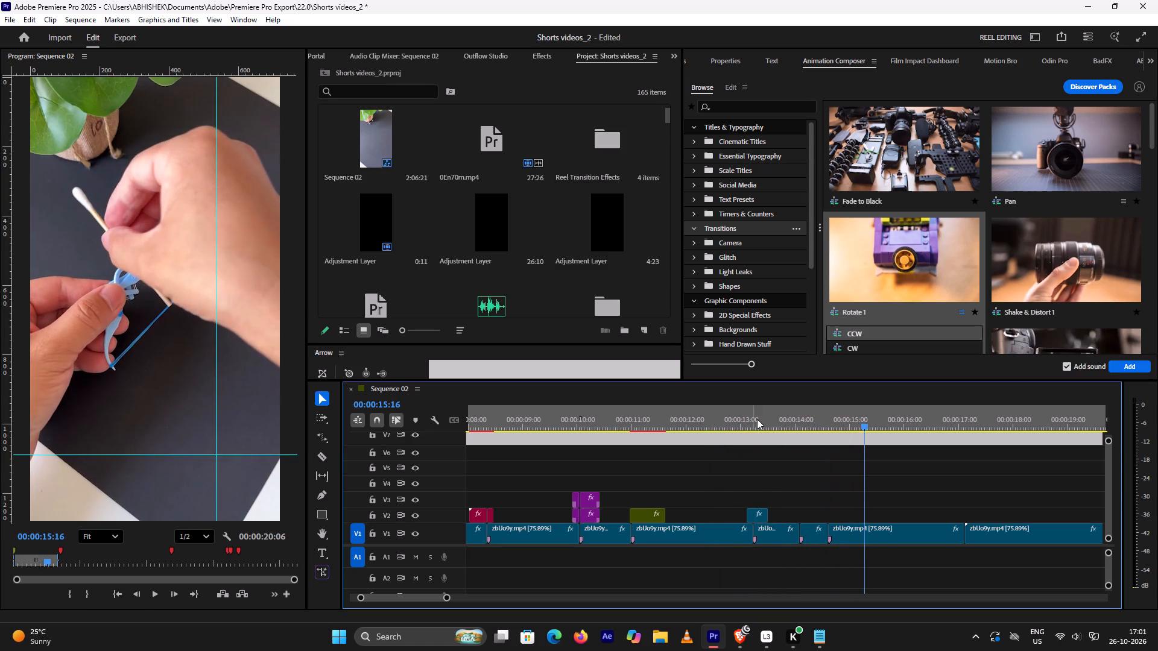
pyautogui.click(789, 420)
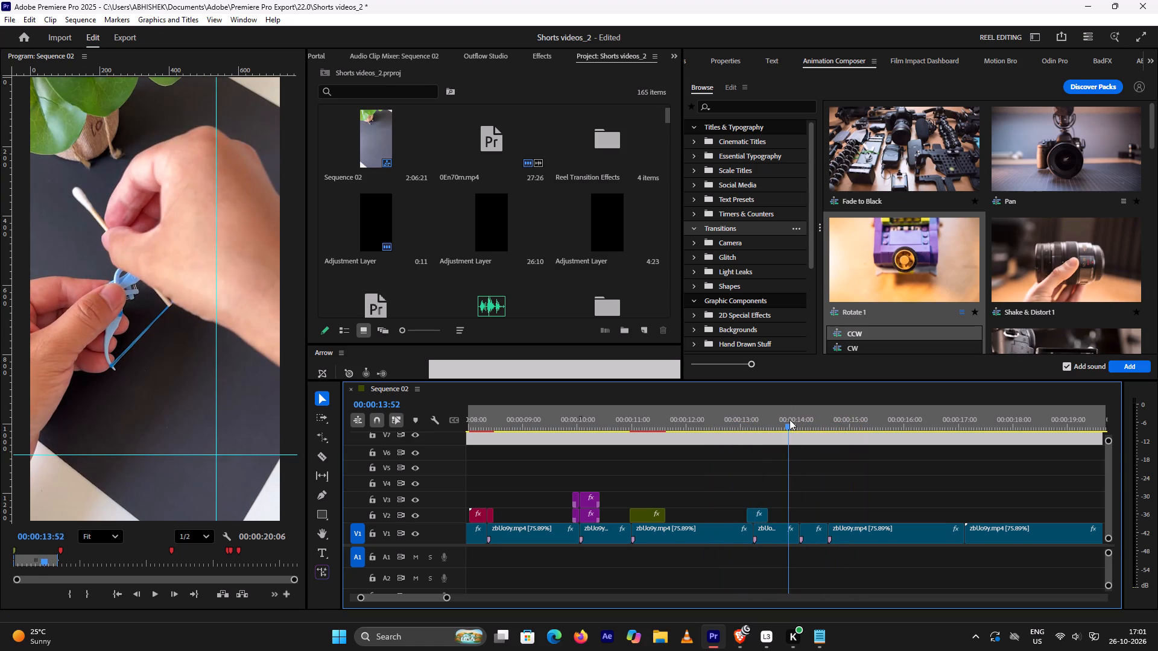
pyautogui.press('space')
pyautogui.press('space')
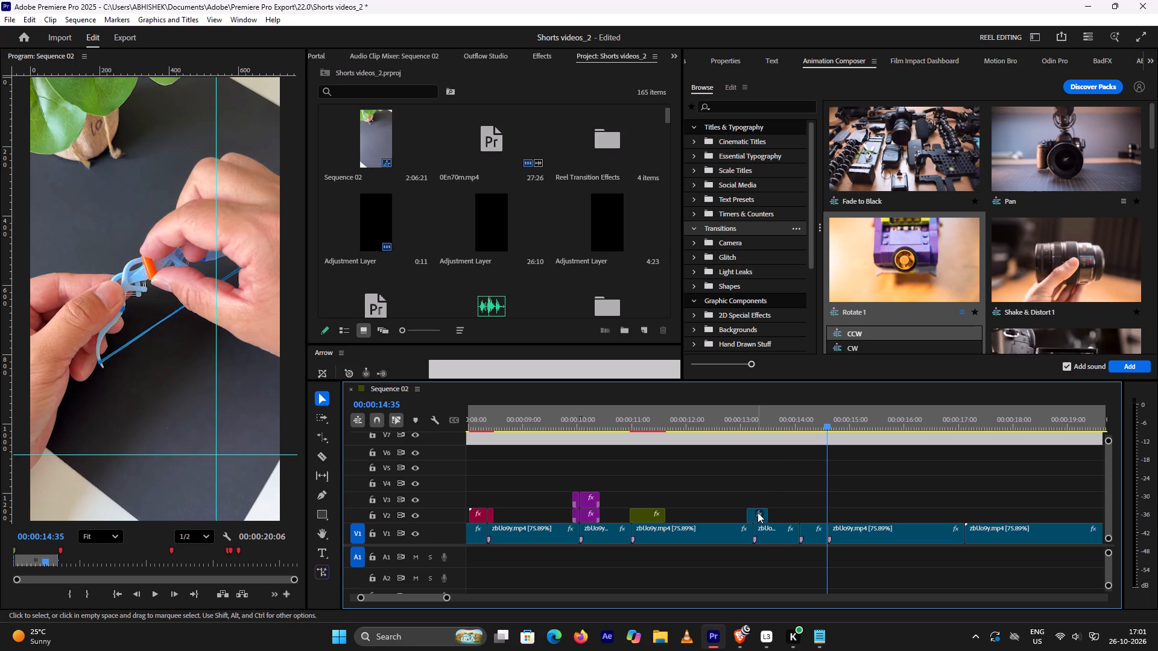
# Move the blue effect clip on V2 about 47 frames later onto the V1 cut near 00:00:14:06 and replay that cut.
pyautogui.moveTo(758, 512); pyautogui.dragTo(801, 517)
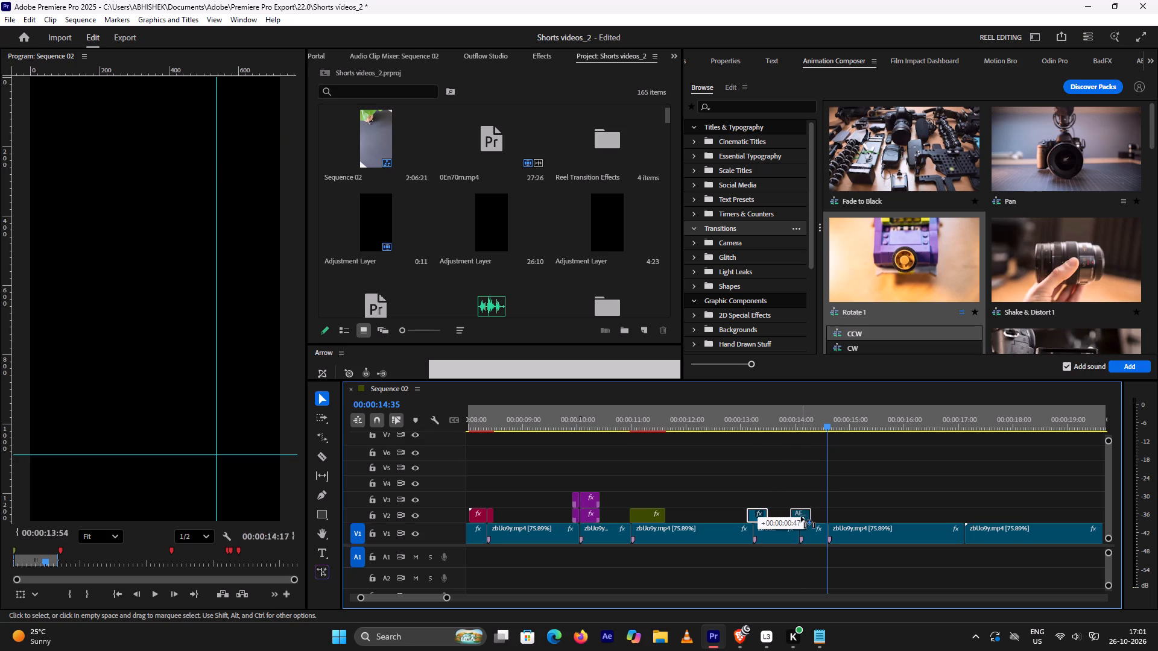
pyautogui.moveTo(801, 517); pyautogui.dragTo(802, 517)
pyautogui.click(786, 423)
pyautogui.press('space')
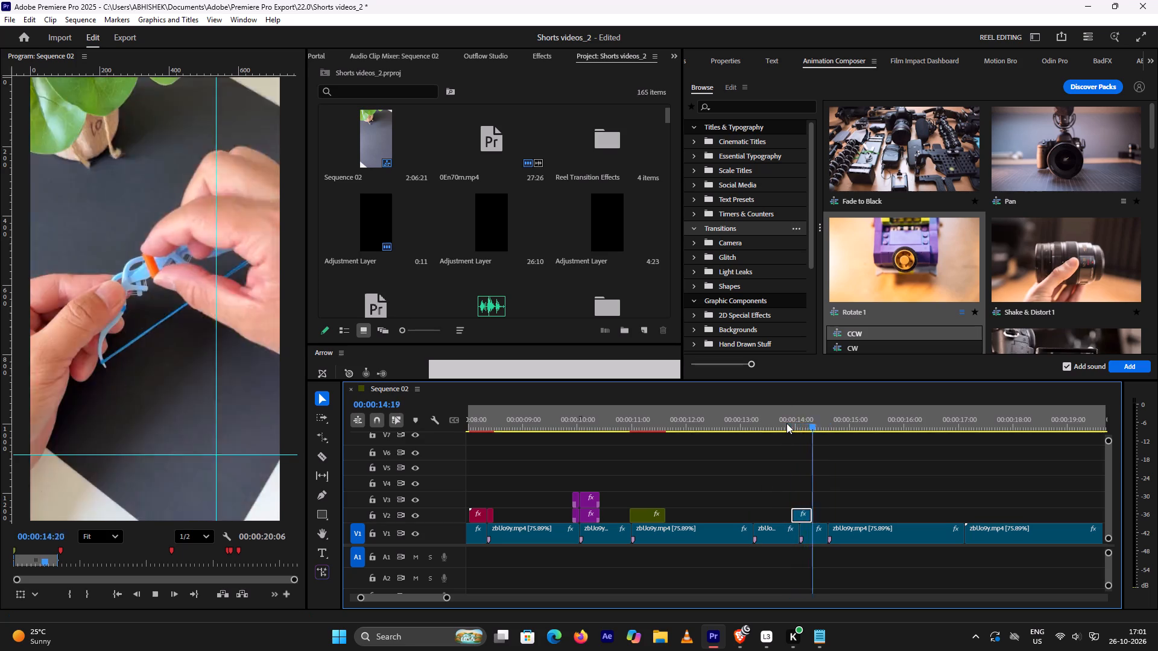
pyautogui.press('space')
# Replay the purple transitions at the V1 cuts near 10 and 6.7 seconds to find one worth reusing.
pyautogui.scroll(4, 624, 445)
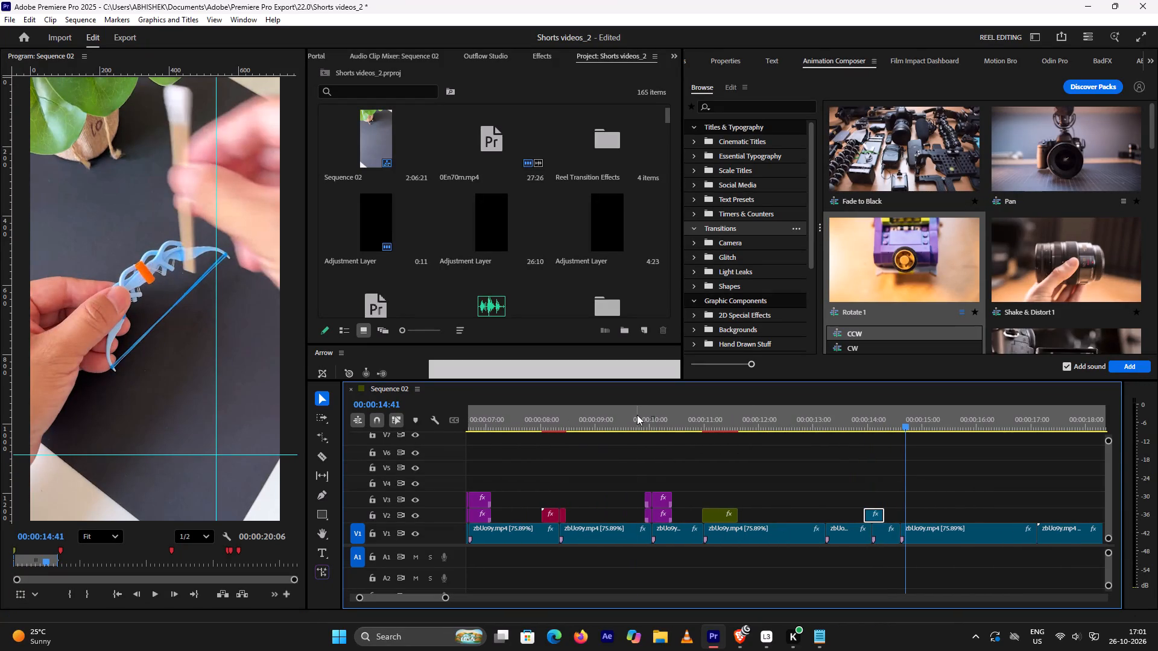
pyautogui.click(637, 415)
pyautogui.press('space')
pyautogui.press('space')
pyautogui.scroll(3, 598, 421)
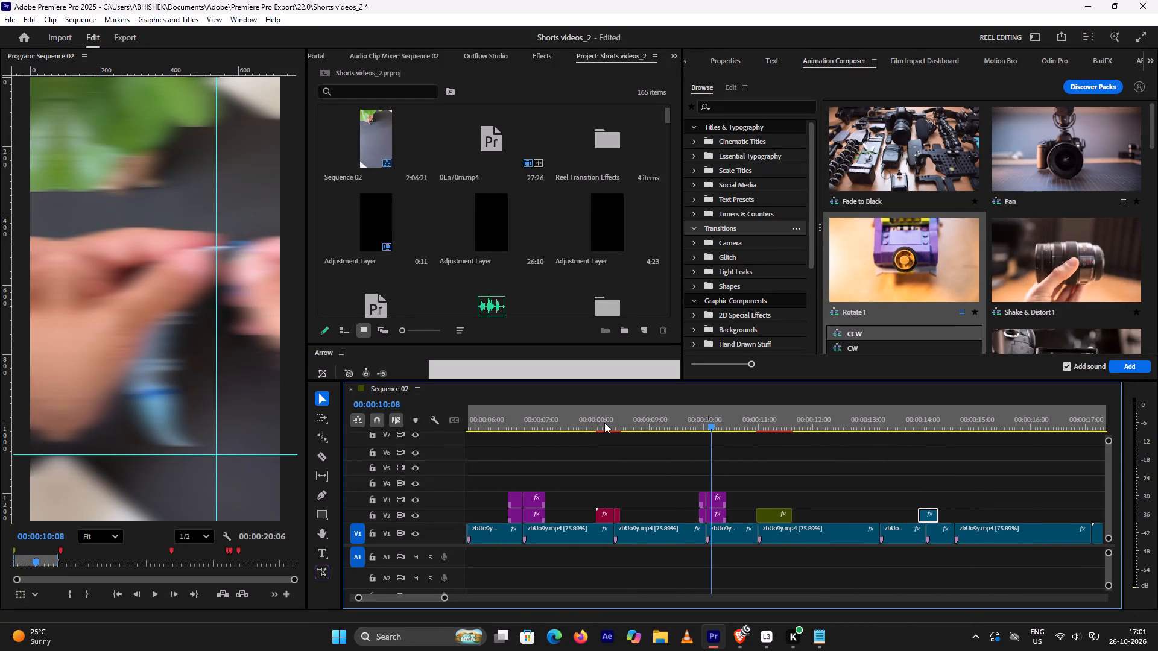
pyautogui.click(507, 423)
pyautogui.press('space')
pyautogui.press('space')
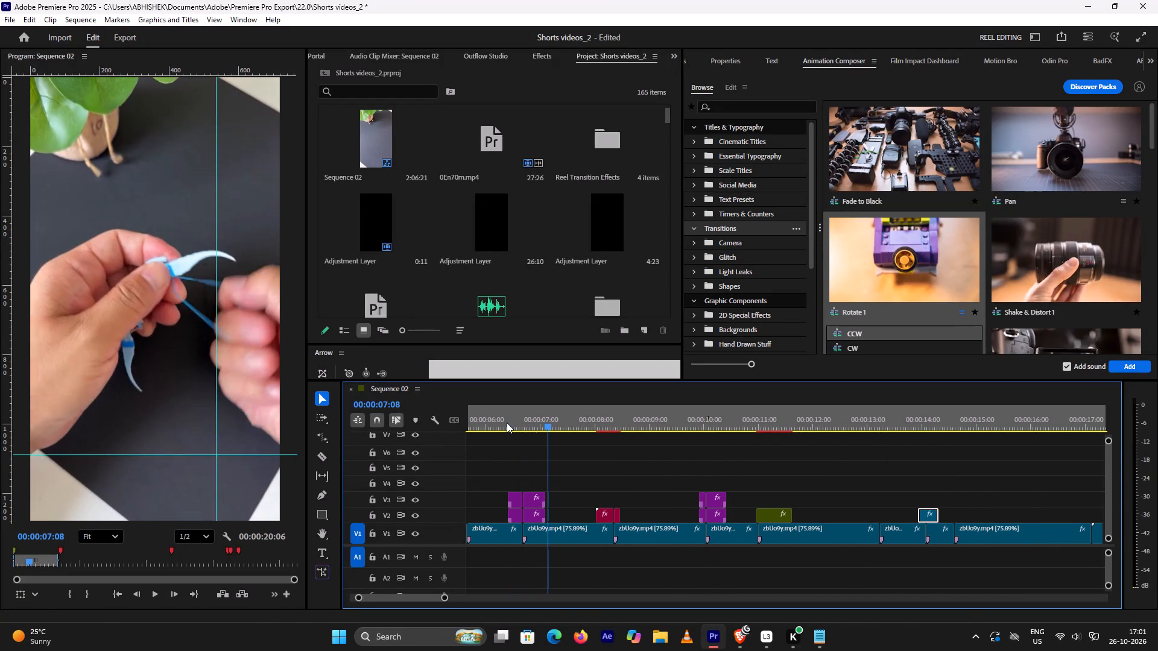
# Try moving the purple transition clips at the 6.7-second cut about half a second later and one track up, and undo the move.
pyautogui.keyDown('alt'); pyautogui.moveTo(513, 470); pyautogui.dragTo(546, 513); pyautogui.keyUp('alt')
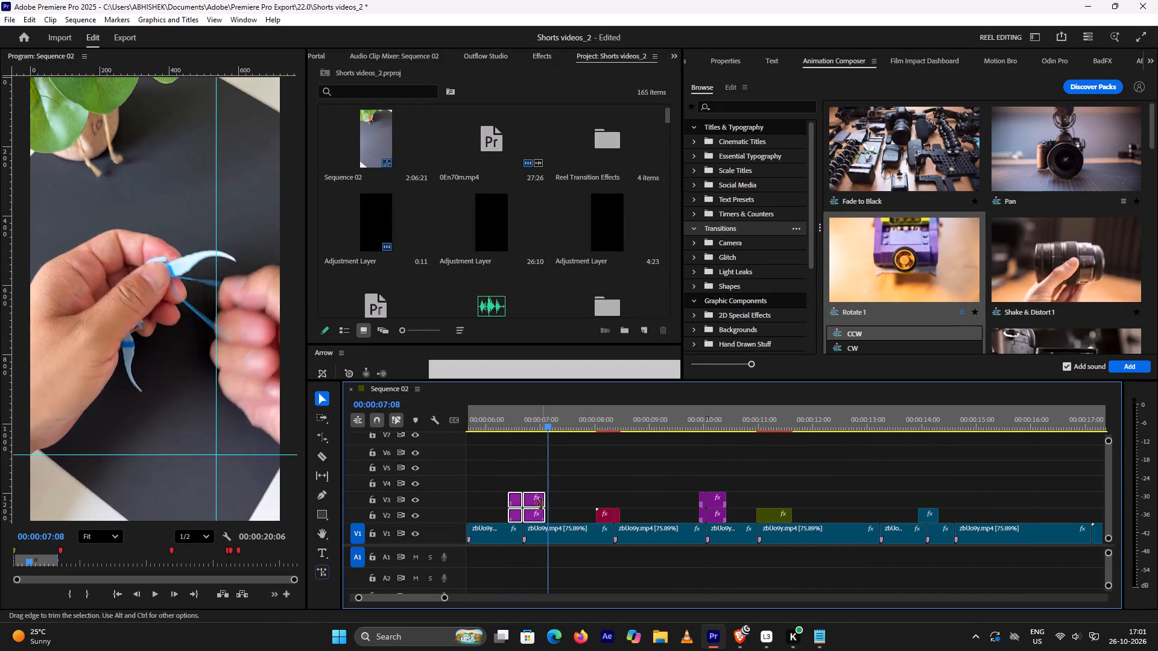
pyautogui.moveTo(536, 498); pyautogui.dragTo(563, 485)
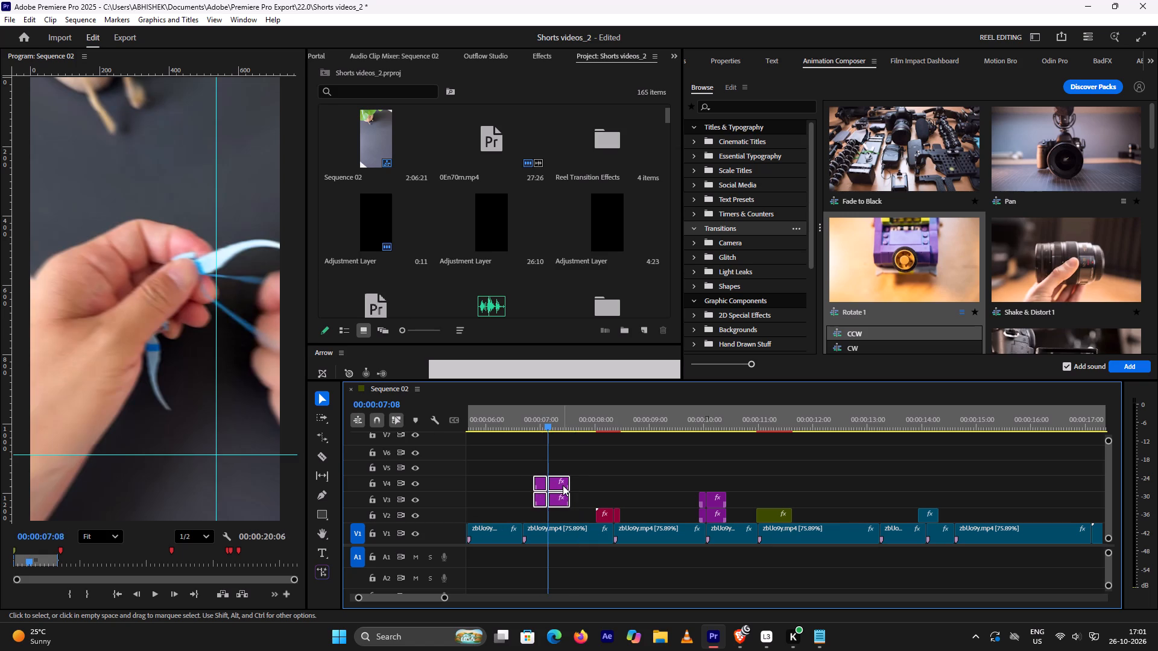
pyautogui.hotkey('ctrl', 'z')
# Duplicate the purple transition clips from the 6.7-second cut onto V2 and V3 over the V1 cut near 00:00:13:15 and replay them.
pyautogui.moveTo(508, 474); pyautogui.dragTo(526, 497)
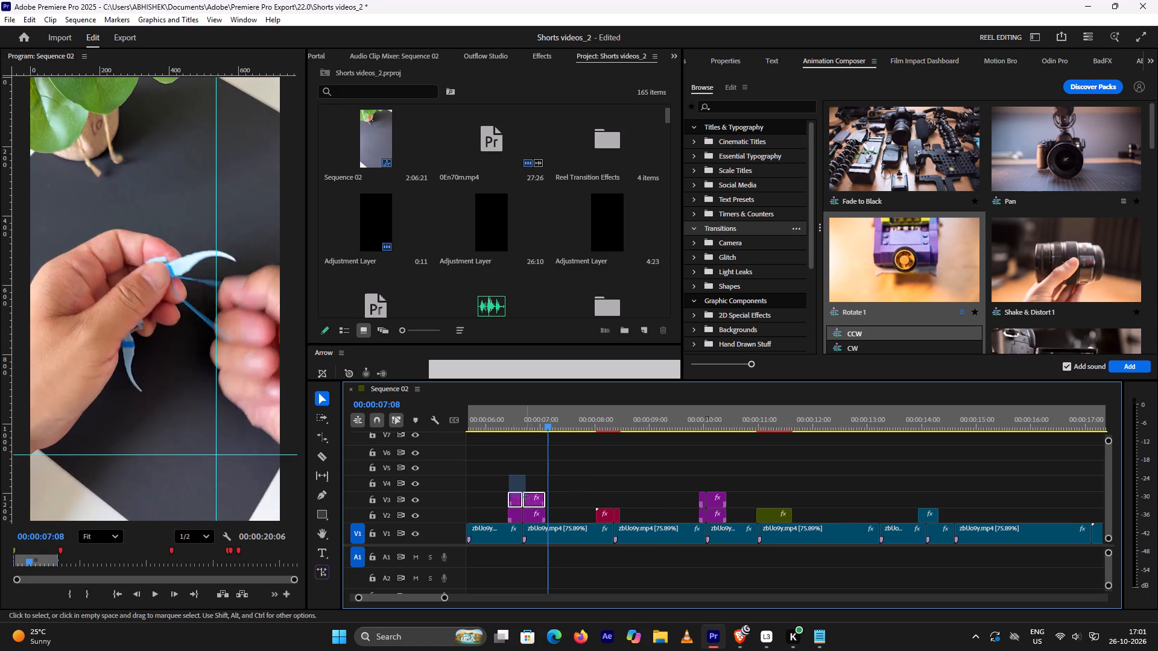
pyautogui.moveTo(526, 497); pyautogui.dragTo(537, 512)
pyautogui.keyDown('alt'); pyautogui.moveTo(534, 499); pyautogui.dragTo(838, 483); pyautogui.keyUp('alt')
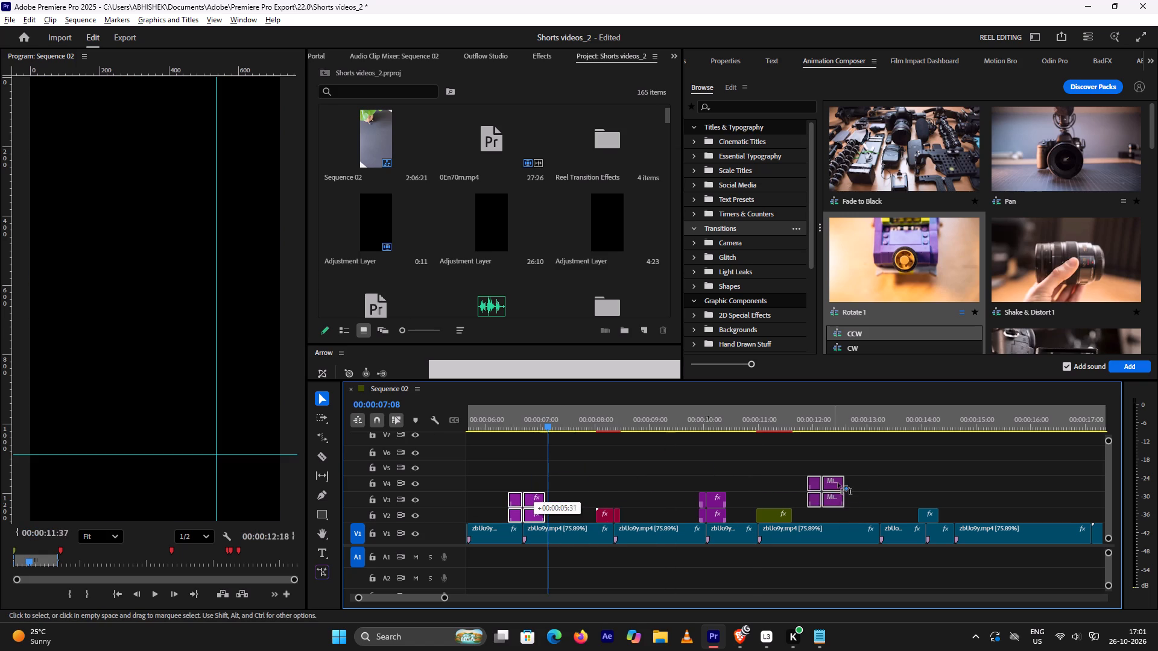
pyautogui.keyDown('alt'); pyautogui.moveTo(838, 483); pyautogui.dragTo(890, 498); pyautogui.keyUp('alt')
pyautogui.click(850, 415)
pyautogui.press('space')
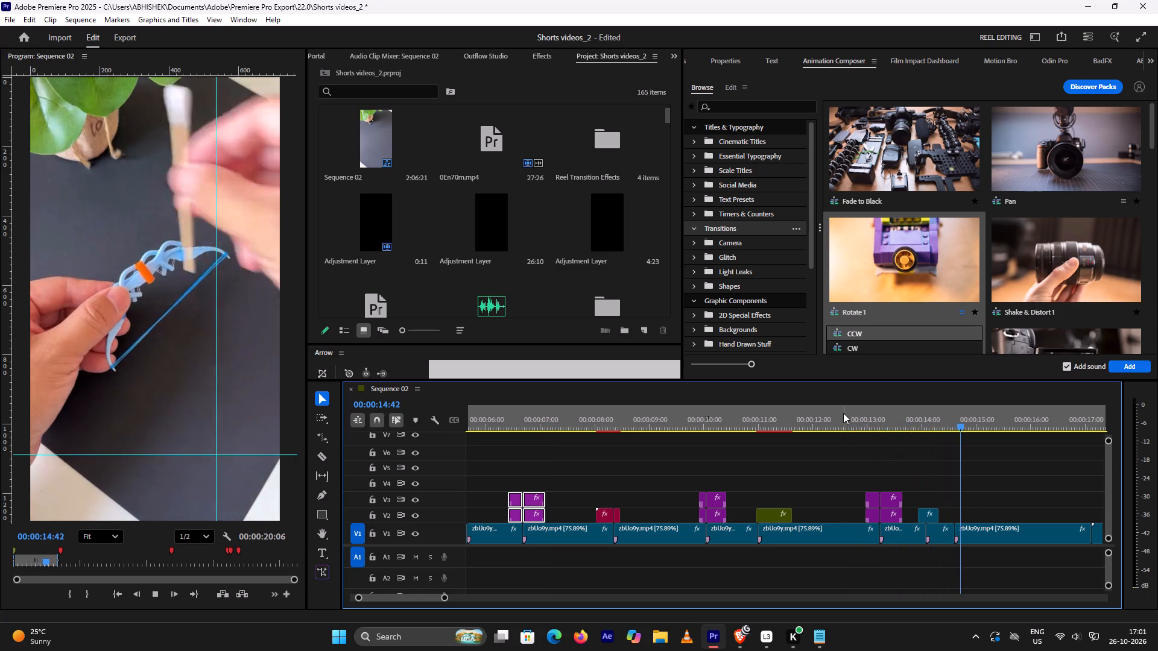
pyautogui.press('space')
# Replay the sequence from about 14.4 to 18 seconds to examine the remaining V1 cuts and look ahead to the clips near 25 seconds.
pyautogui.click(942, 421)
pyautogui.press('space')
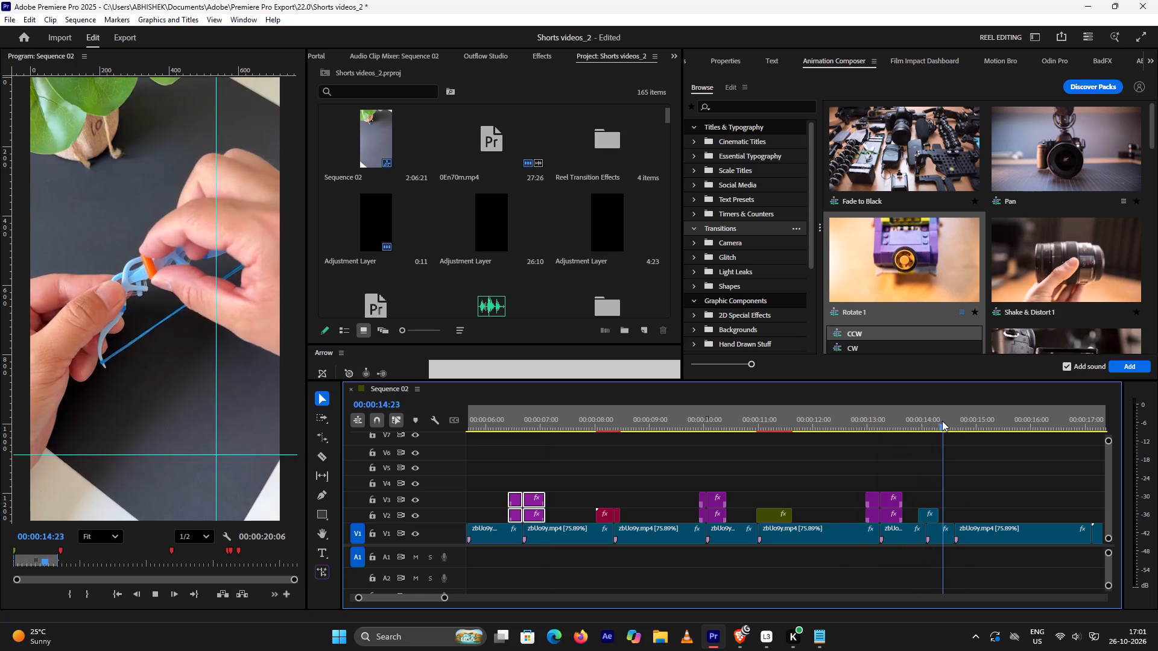
pyautogui.scroll(-3, 941, 421)
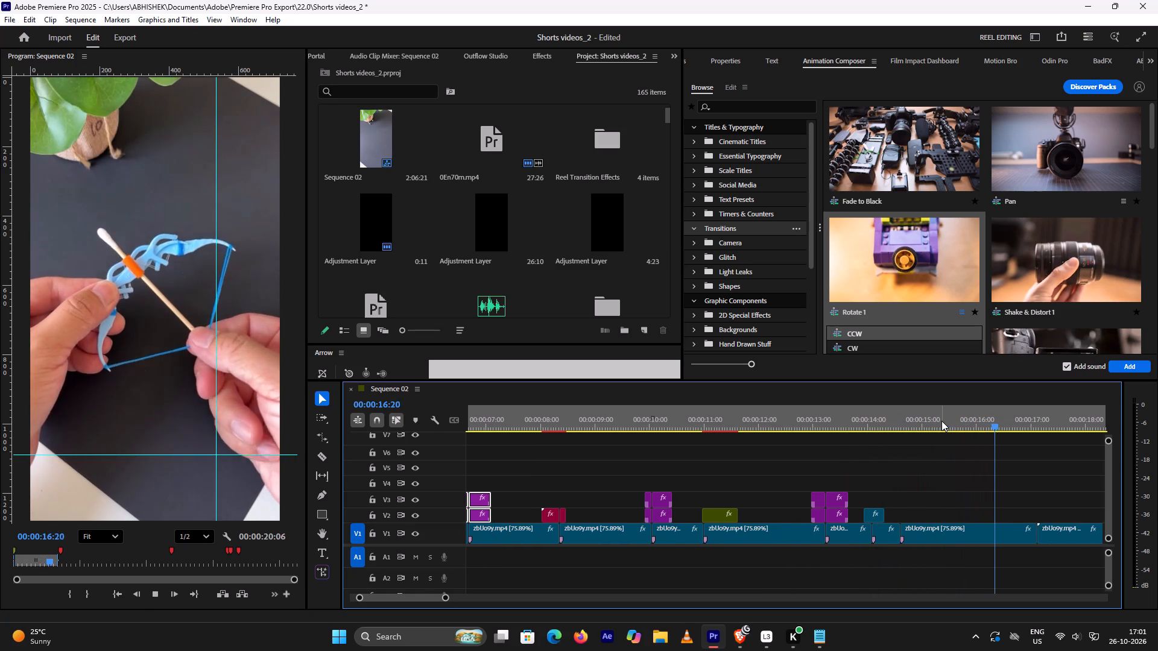
pyautogui.scroll(-4, 941, 421)
pyautogui.press('space')
pyautogui.press('space')
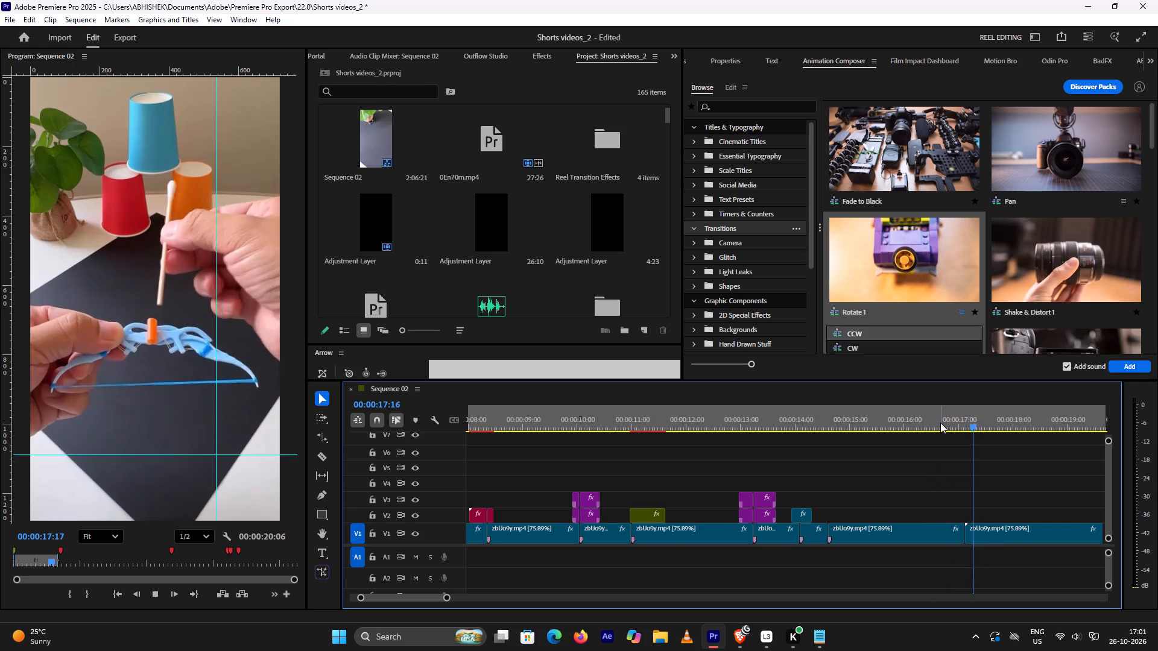
pyautogui.press('space')
pyautogui.scroll(-4, 940, 423)
pyautogui.press('space')
pyautogui.press('space')
pyautogui.scroll(-1, 940, 424)
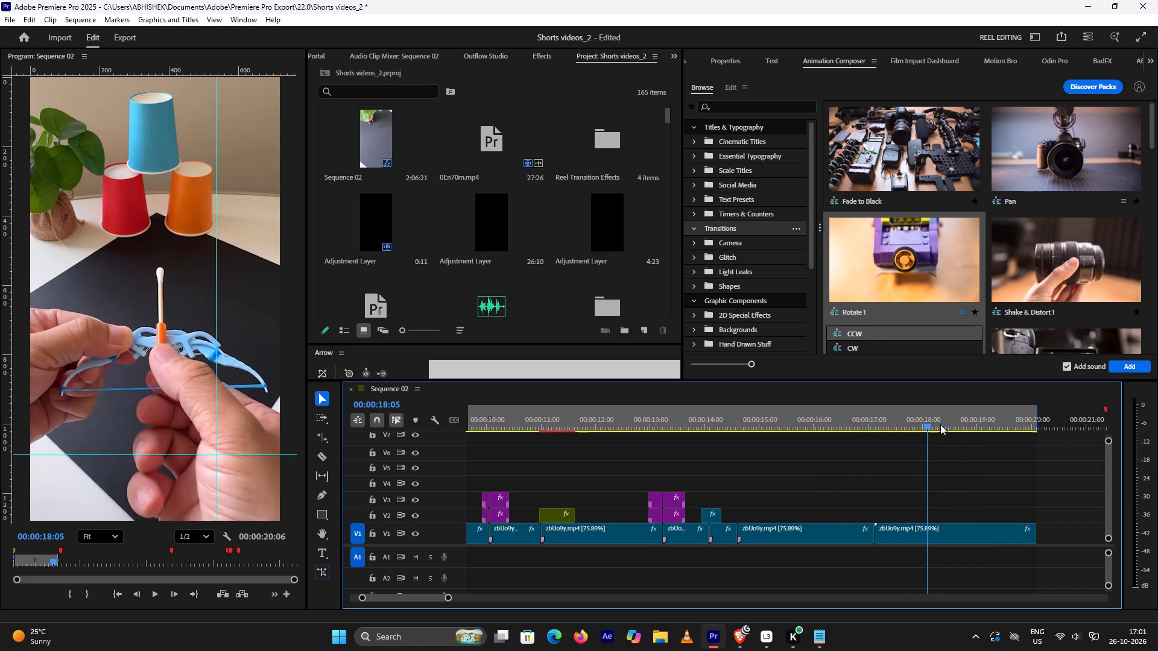
pyautogui.keyDown('alt'); pyautogui.scroll(-3, 906, 430); pyautogui.keyUp('alt')
pyautogui.scroll(-9, 937, 439)
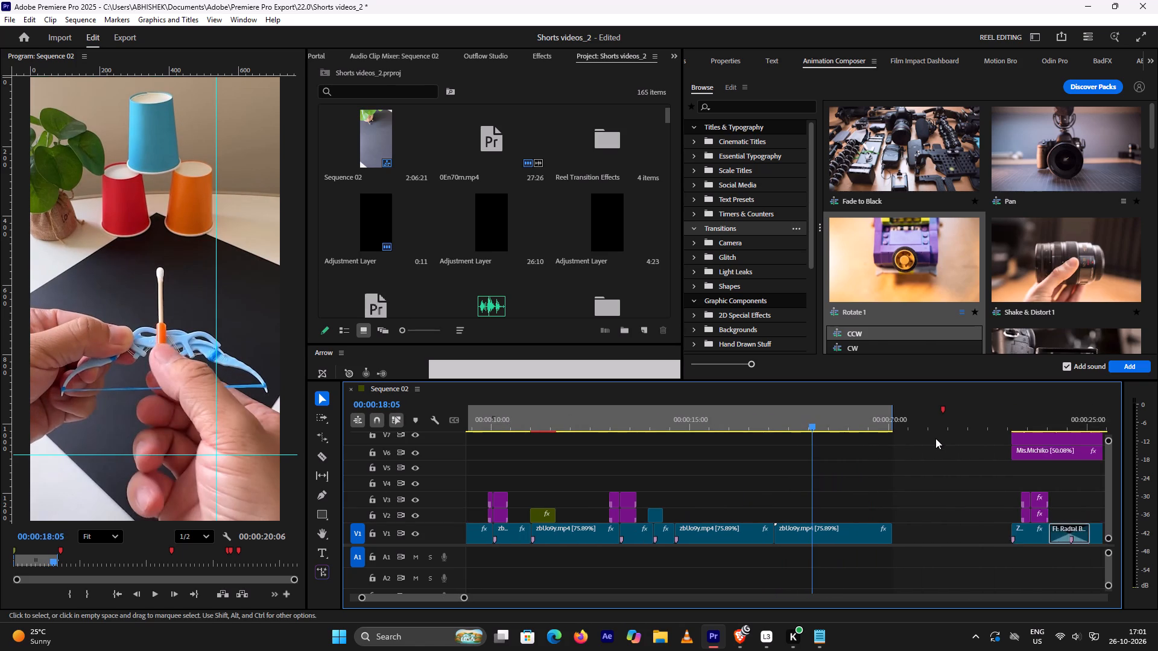
# Replay the stacked transition clips at the V1 cut near 36 seconds to judge whether they are worth reusing.
pyautogui.scroll(-15, 935, 438)
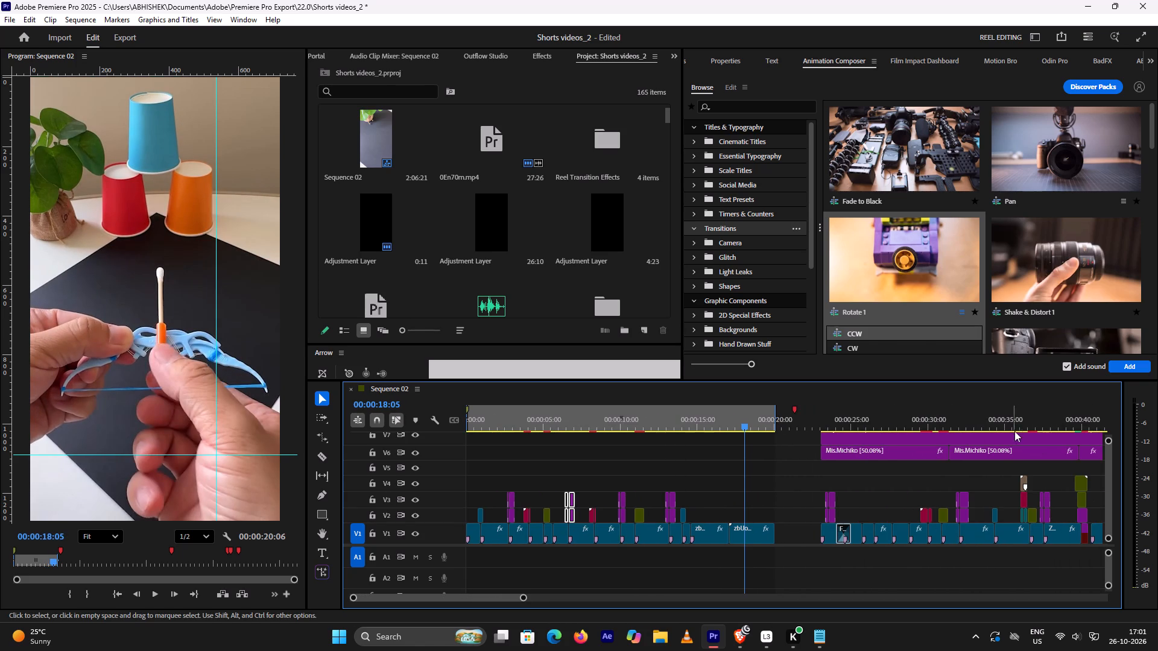
pyautogui.click(1017, 427)
pyautogui.press('space')
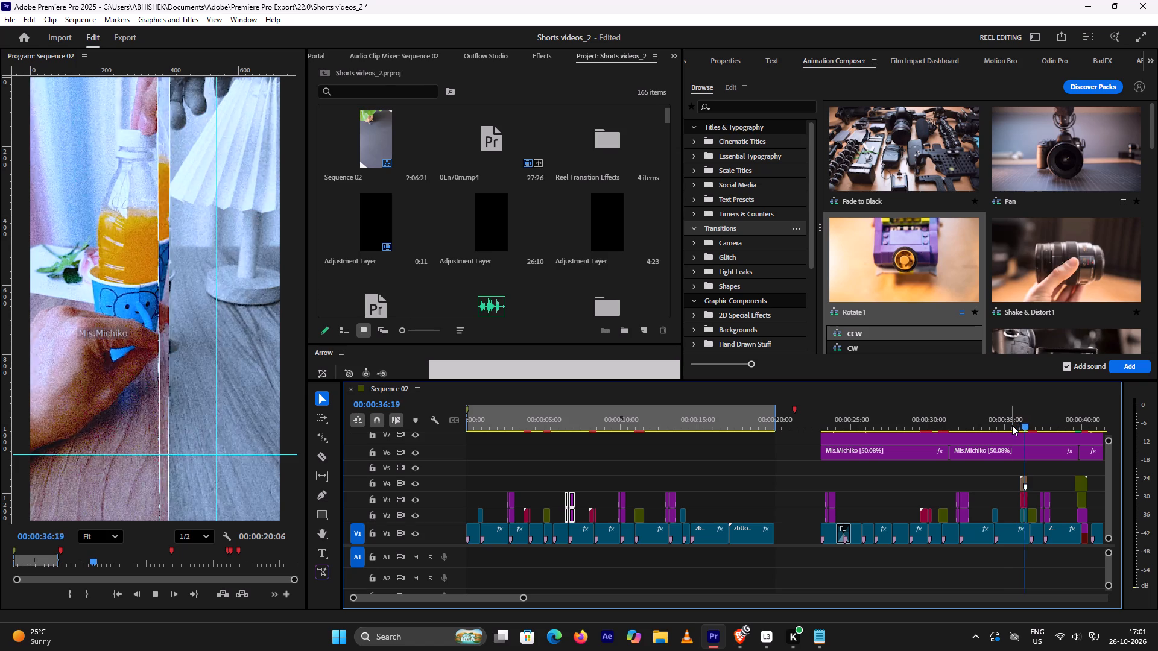
pyautogui.press('space')
pyautogui.click(1010, 430)
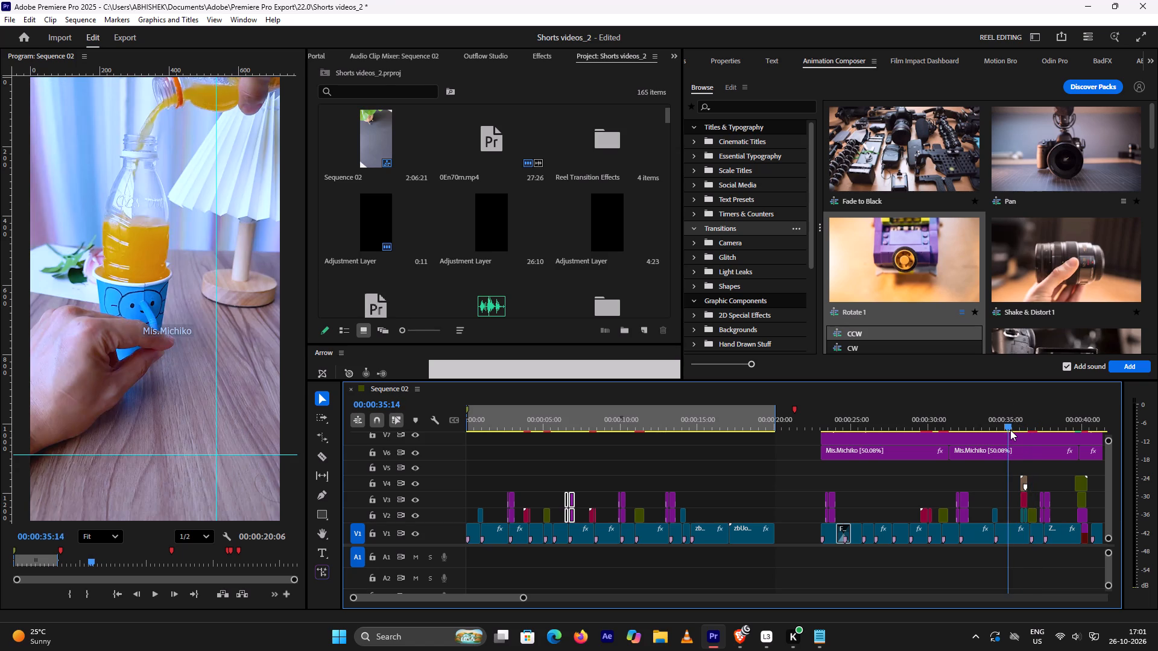
pyautogui.press('space')
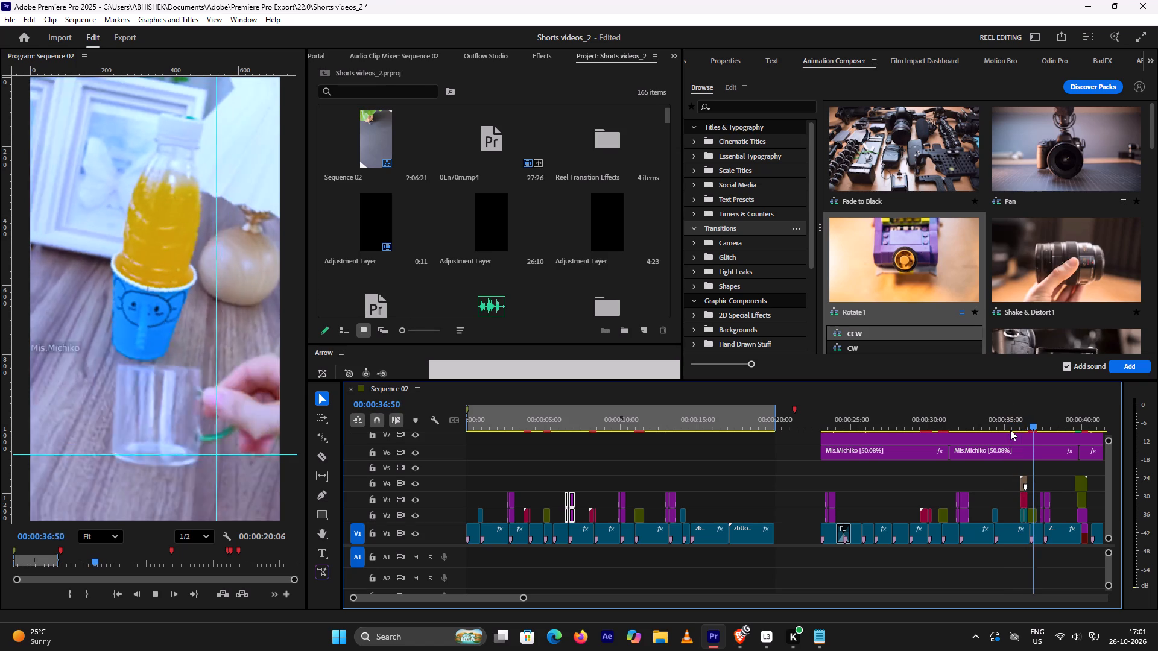
pyautogui.press('space')
# Duplicate the stacked transition clips from the cut near 36 seconds onto V2 to V4 over the V1 cut near 14.6 seconds.
pyautogui.keyDown('alt'); pyautogui.scroll(4, 1004, 473); pyautogui.keyUp('alt')
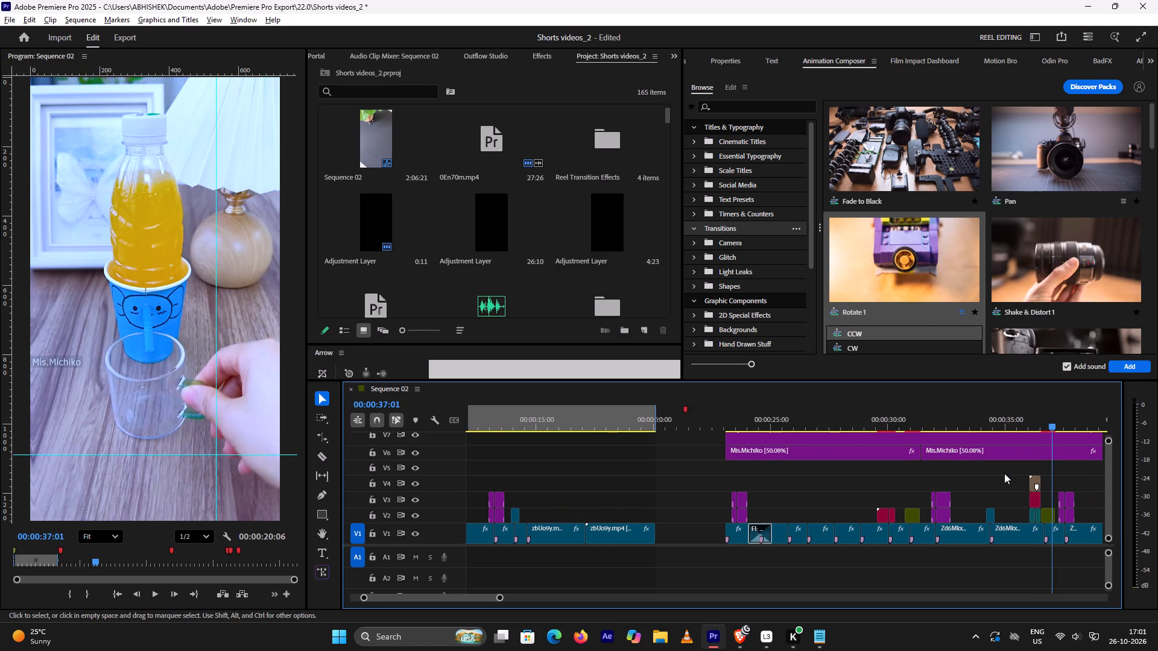
pyautogui.moveTo(1010, 475); pyautogui.dragTo(1032, 520)
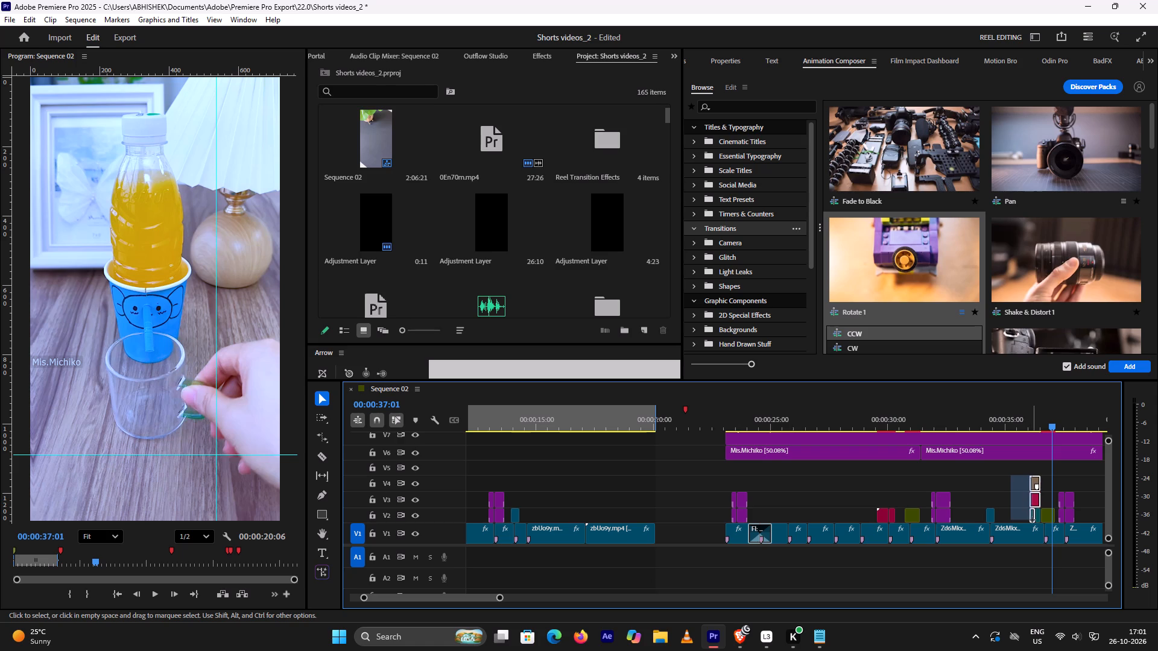
pyautogui.moveTo(1032, 520); pyautogui.dragTo(1036, 522)
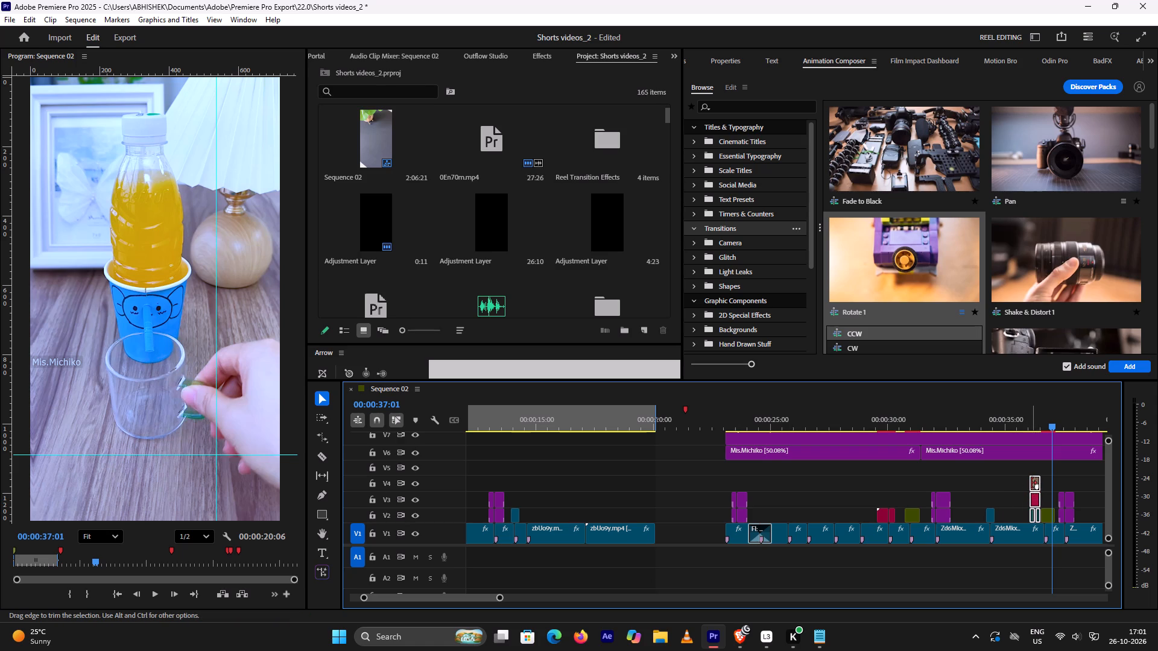
pyautogui.moveTo(1034, 486); pyautogui.dragTo(489, 465)
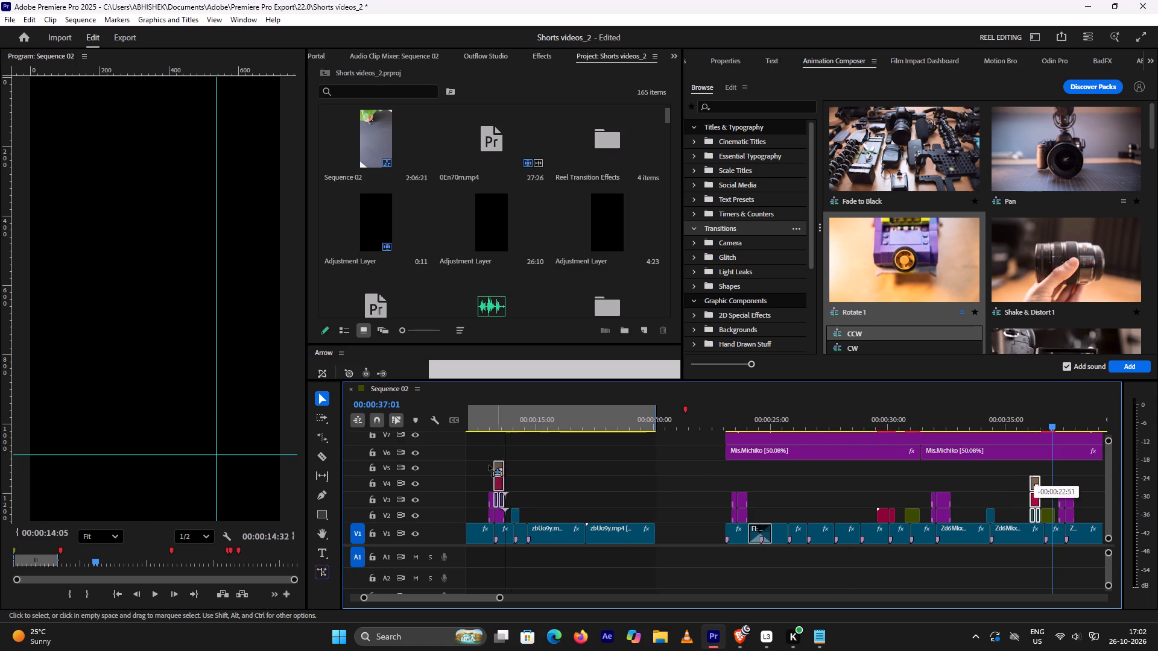
pyautogui.moveTo(489, 465); pyautogui.dragTo(818, 470)
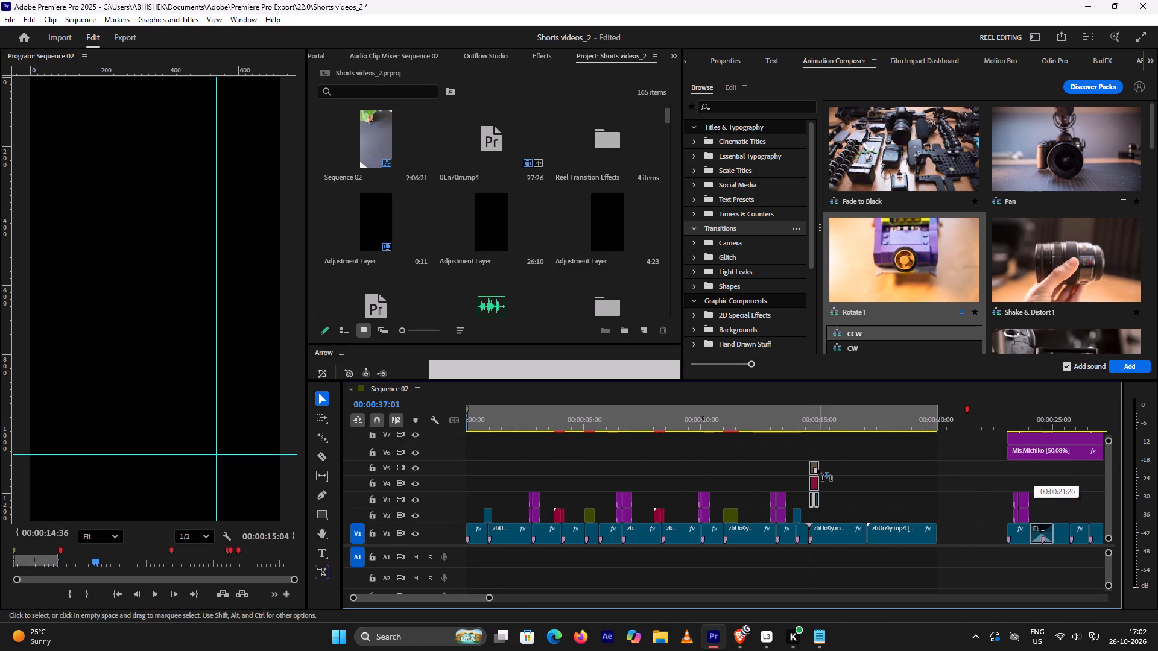
pyautogui.moveTo(818, 470); pyautogui.dragTo(817, 486)
pyautogui.moveTo(817, 486); pyautogui.dragTo(814, 489)
pyautogui.moveTo(814, 489); pyautogui.dragTo(809, 491)
pyautogui.keyDown('alt'); pyautogui.scroll(11, 834, 493); pyautogui.keyUp('alt')
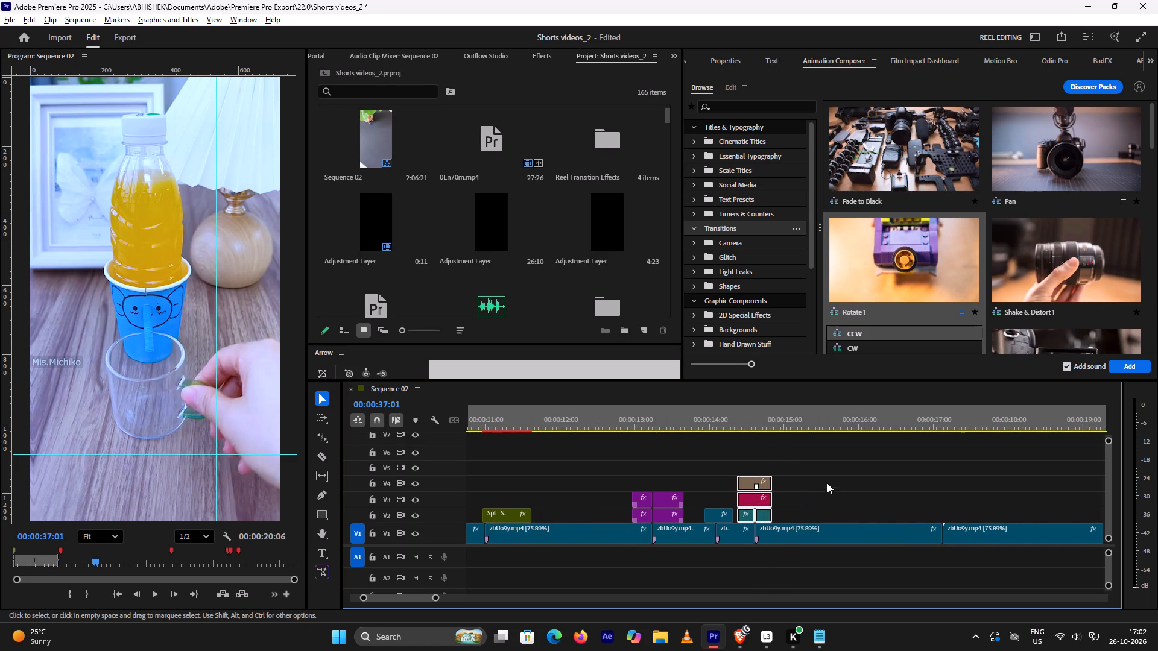
# Replay the sequence from about 13 to 17 seconds to check the duplicated transition stack at the 14.6-second cut.
pyautogui.click(631, 412)
pyautogui.press('space')
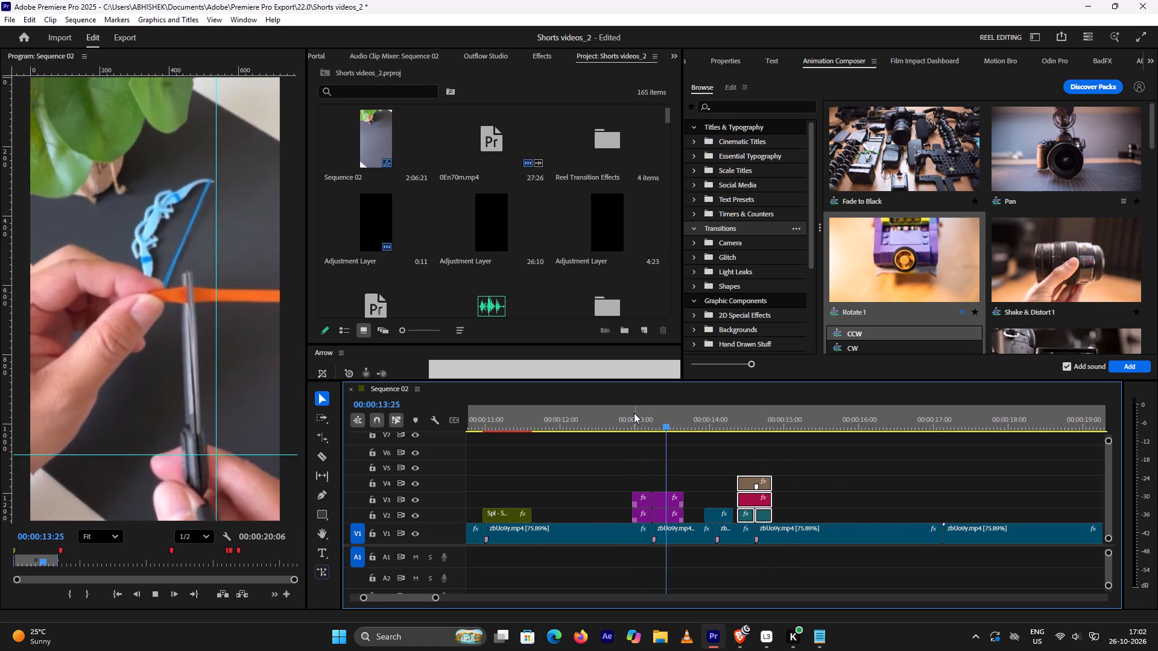
pyautogui.press('space')
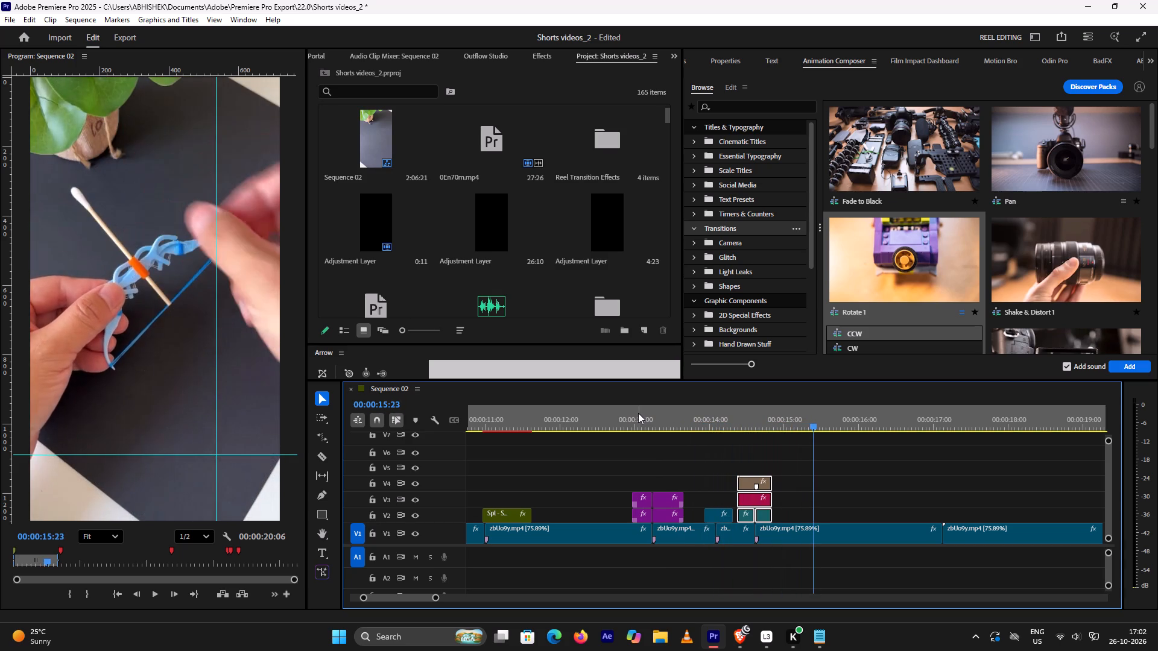
pyautogui.click(681, 414)
pyautogui.press('space')
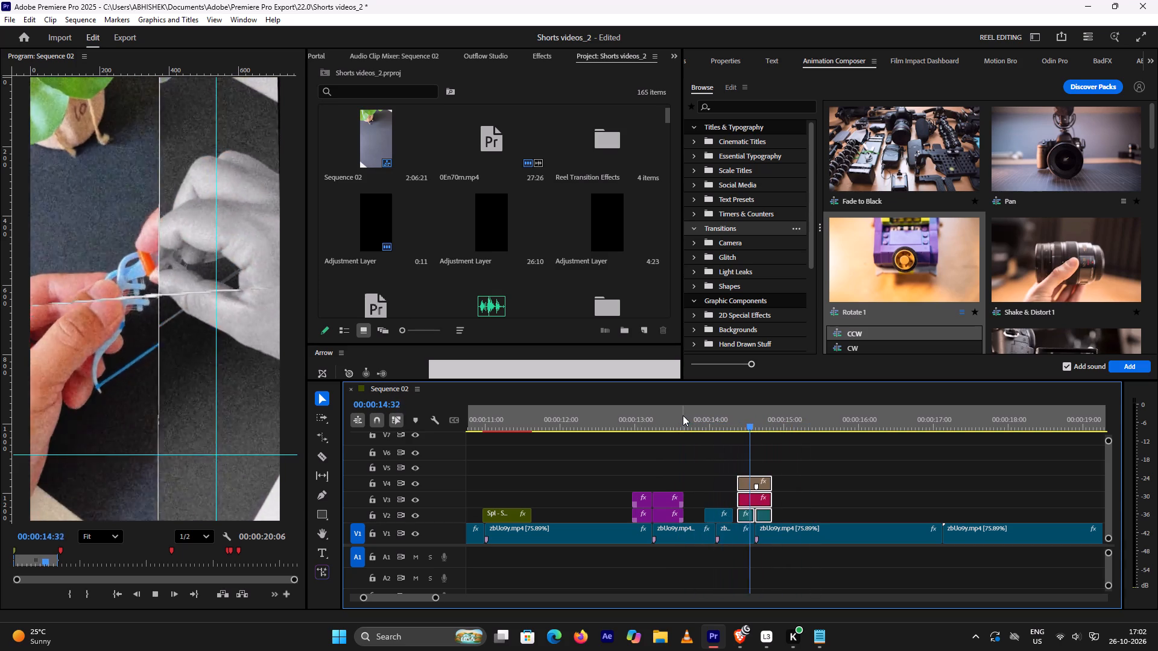
pyautogui.press('space')
pyautogui.press('space')
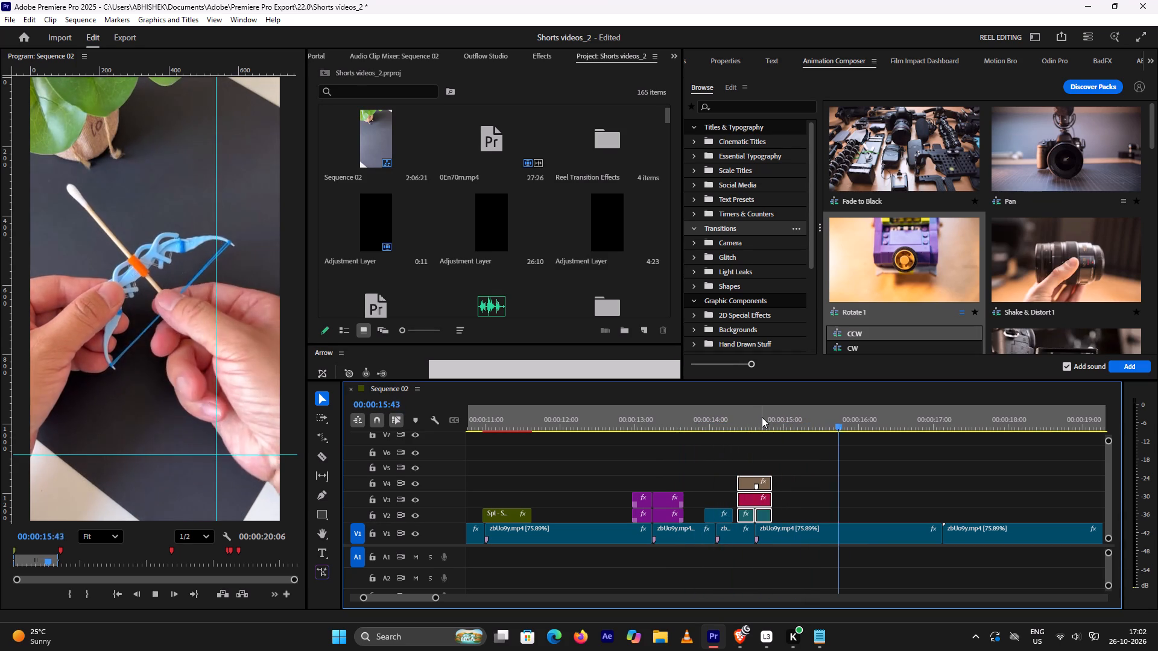
pyautogui.press('space')
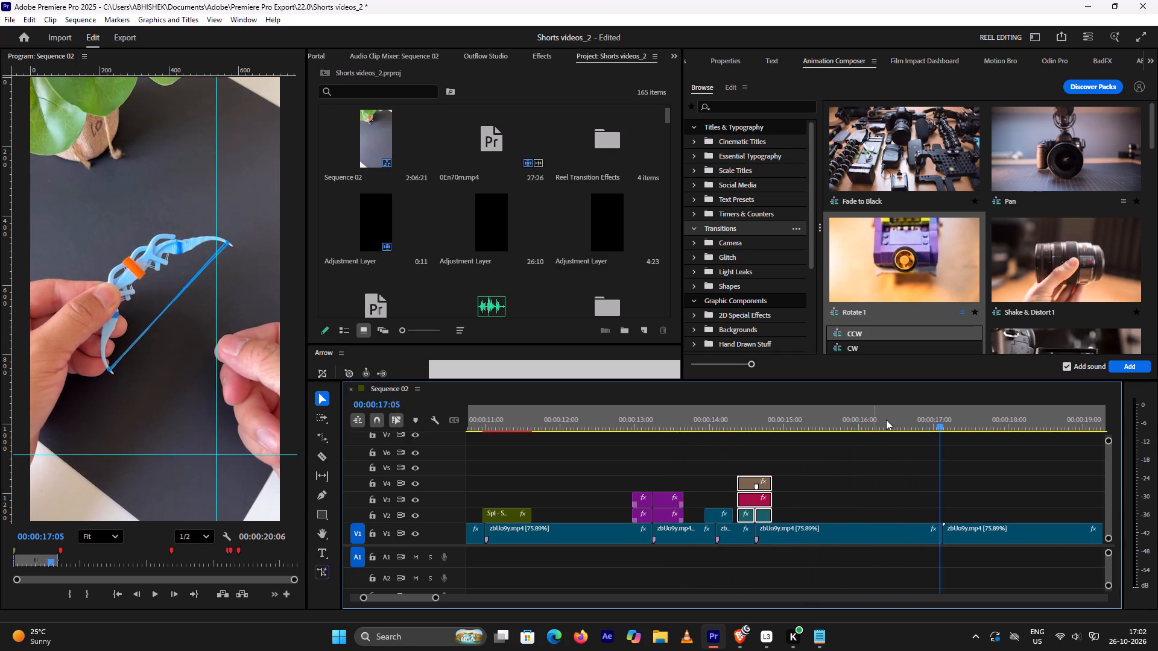
# Replay the V1 cut near 17 seconds to examine where a transition is still missing.
pyautogui.click(910, 419)
pyautogui.press('space')
pyautogui.press('space')
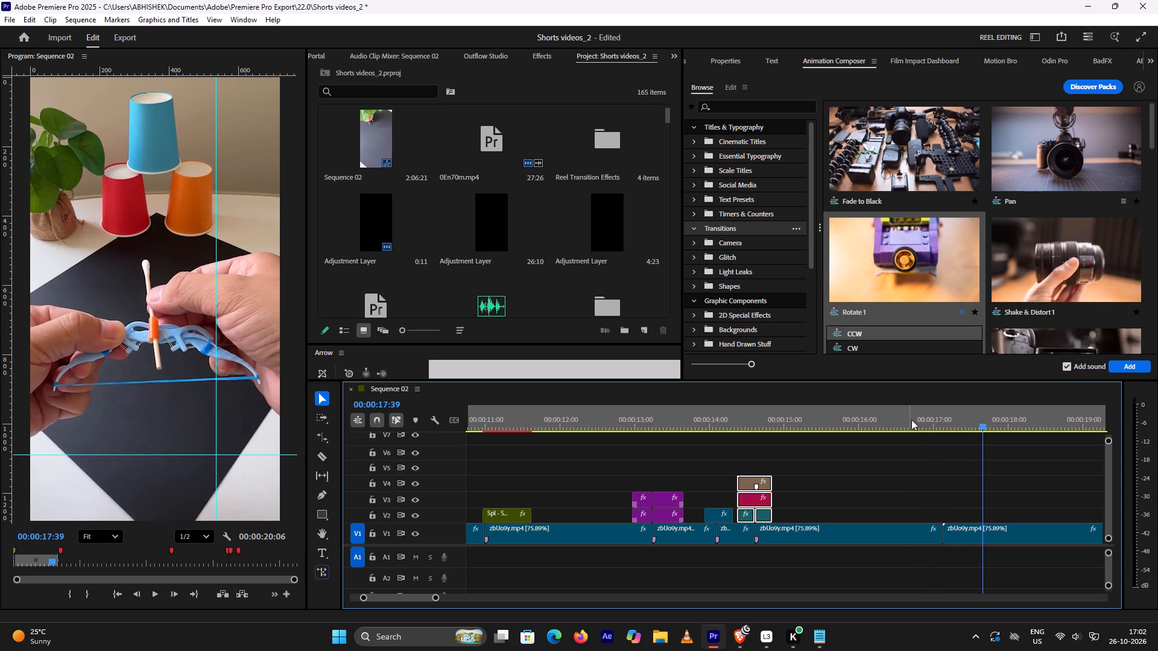
pyautogui.click(917, 420)
pyautogui.press('space')
pyautogui.press('space')
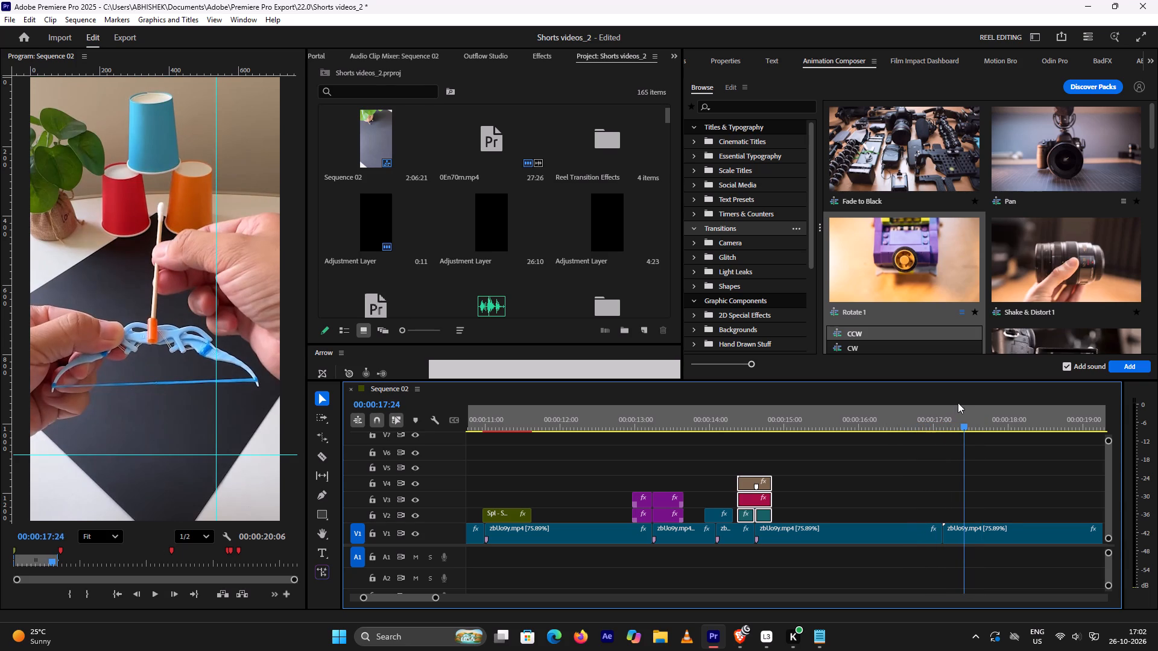
# Browse the Animation Composer transitions for one that suits the V1 cut near 17 seconds.
pyautogui.keyDown('alt'); pyautogui.scroll(-4, 943, 251); pyautogui.keyUp('alt')
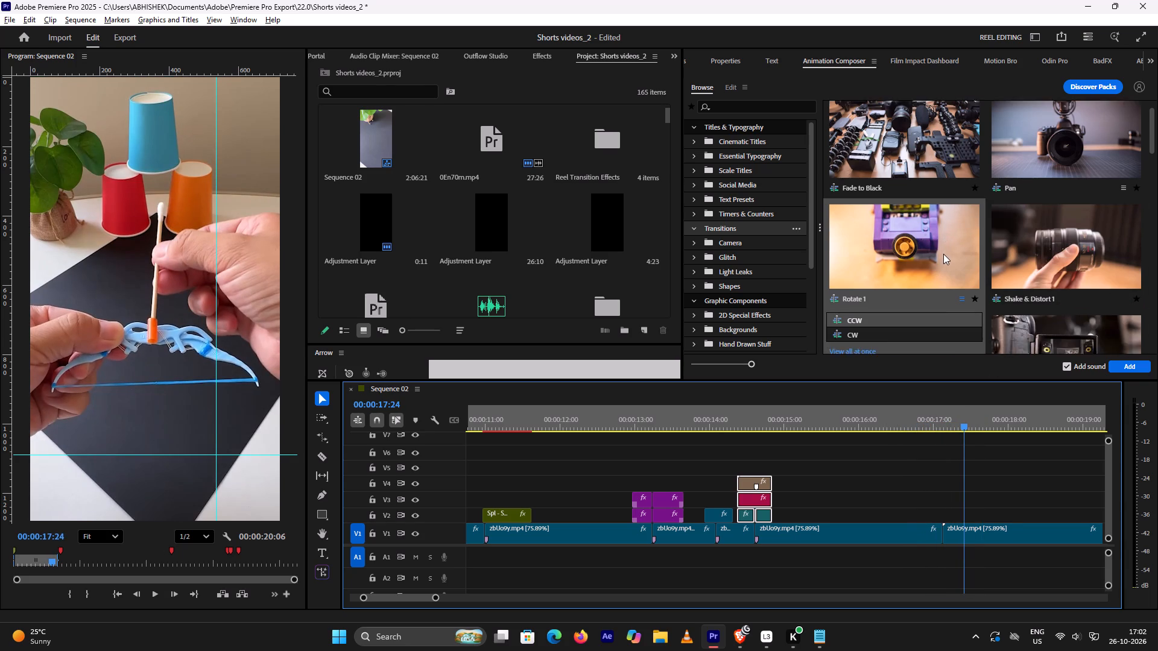
pyautogui.keyDown('alt'); pyautogui.scroll(-1, 943, 254); pyautogui.keyUp('alt')
pyautogui.scroll(-1, 952, 320)
pyautogui.scroll(5, 919, 245)
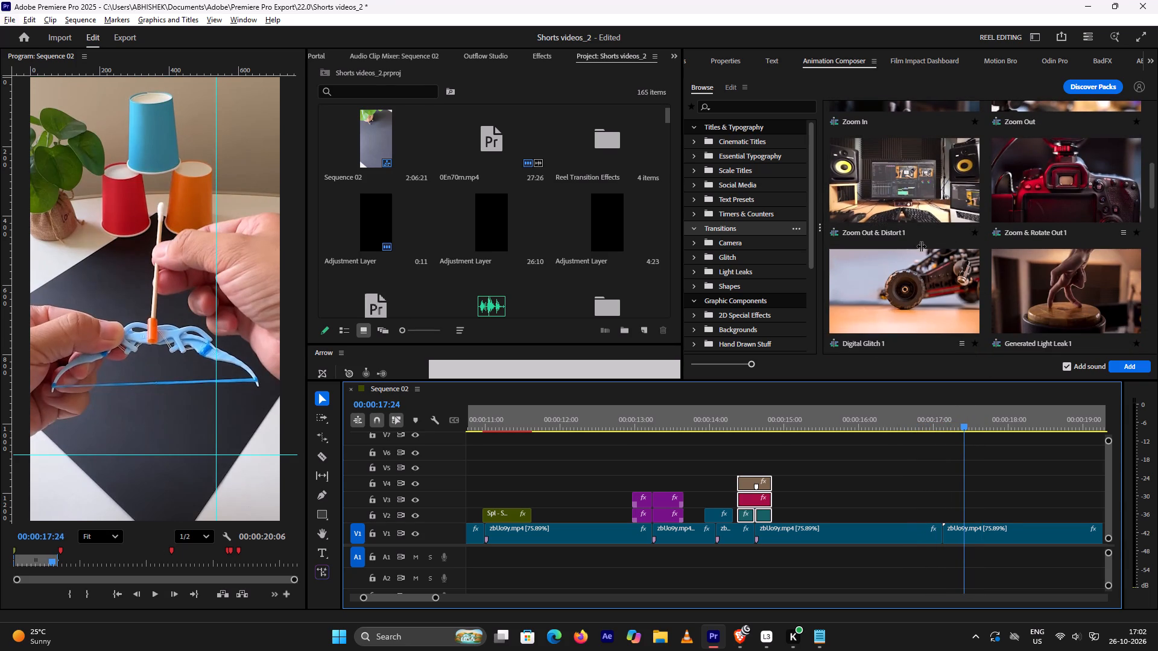
pyautogui.scroll(7, 921, 246)
pyautogui.scroll(4, 1141, 307)
pyautogui.scroll(5, 973, 278)
pyautogui.click(910, 325)
pyautogui.scroll(5, 986, 294)
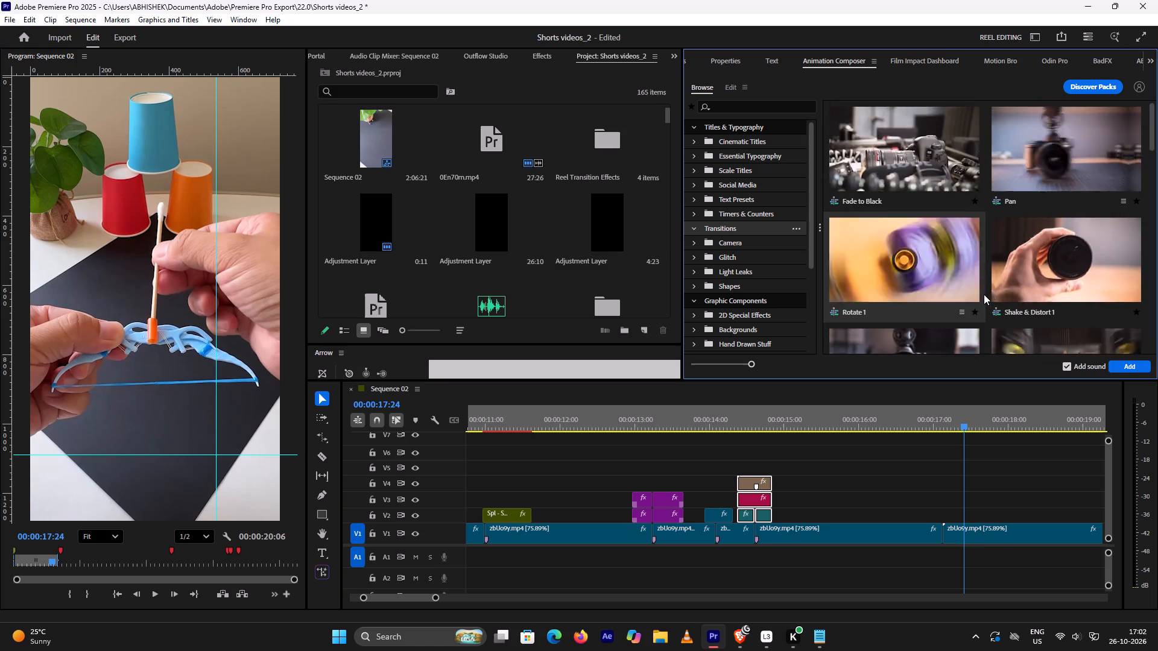
pyautogui.scroll(6, 984, 294)
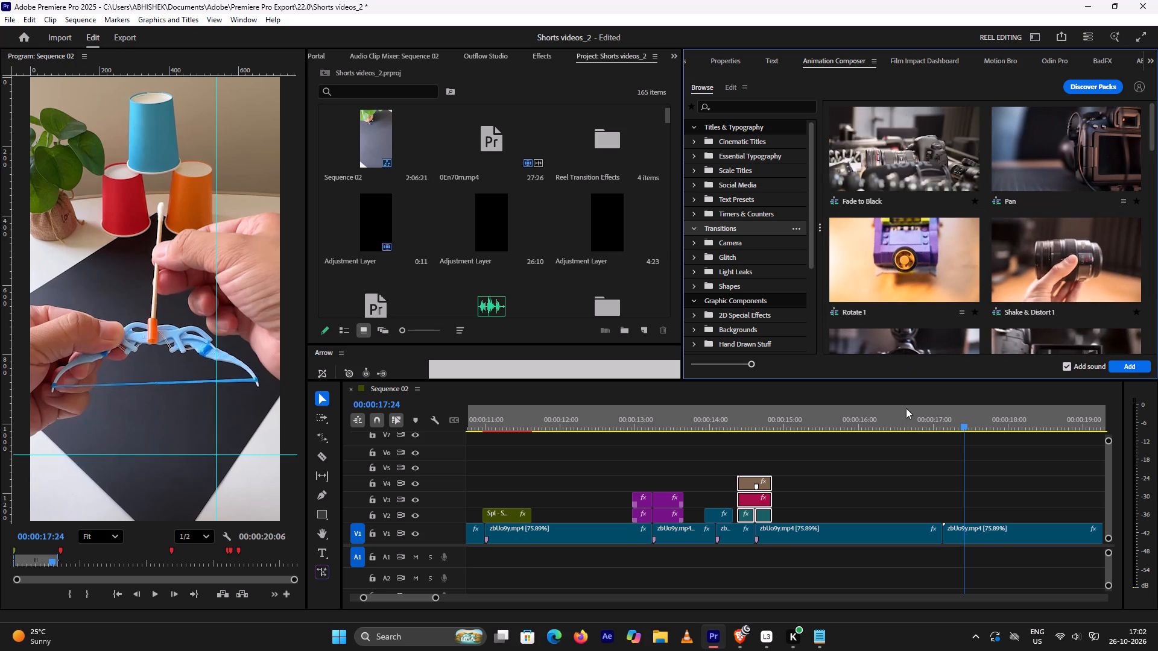
# Replay the V1 cut near 17 seconds and the rest of the final clip up to about 19.5 seconds.
pyautogui.click(922, 414)
pyautogui.press('space')
pyautogui.press('space')
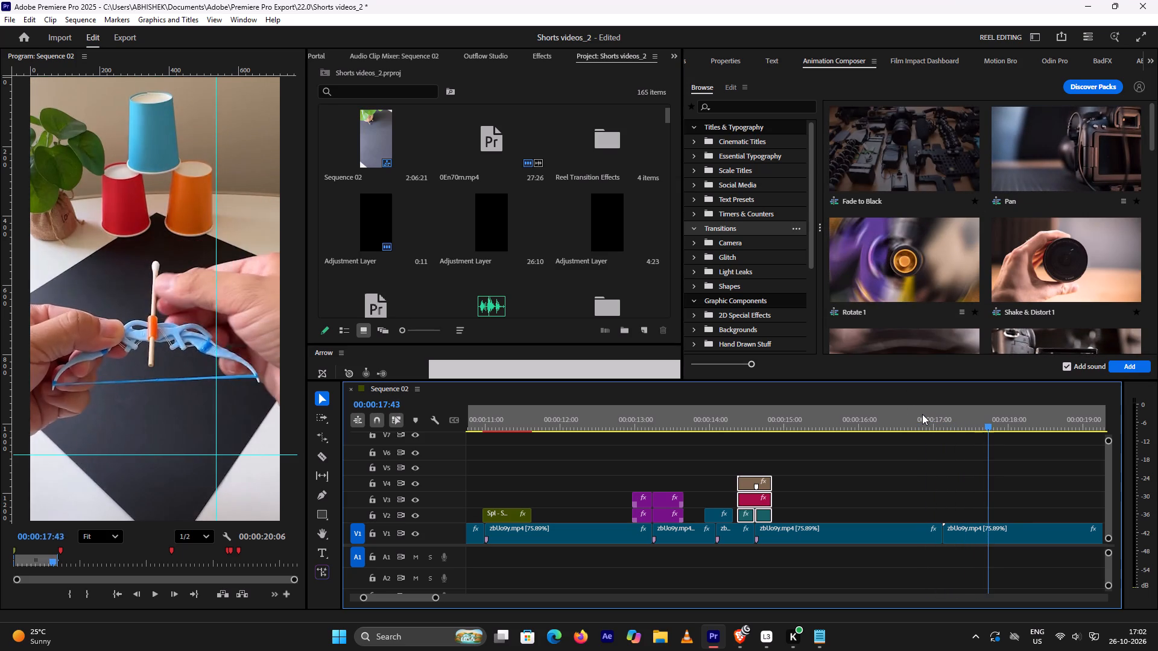
pyautogui.click(922, 414)
pyautogui.press('space')
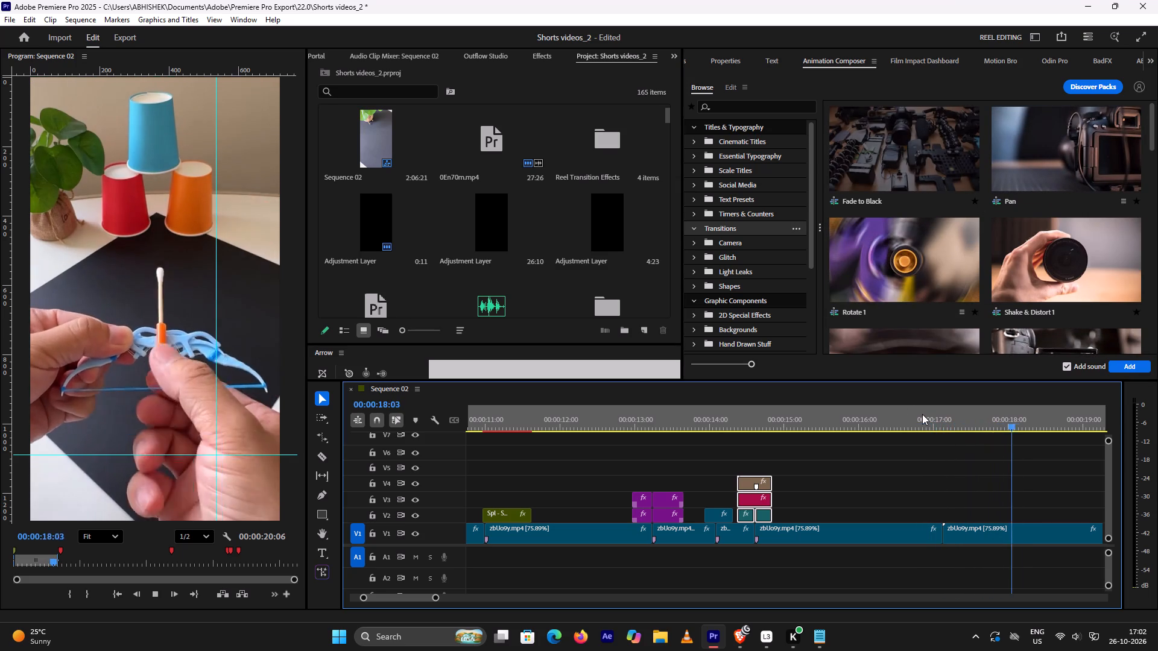
pyautogui.press('space')
pyautogui.scroll(-3, 918, 410)
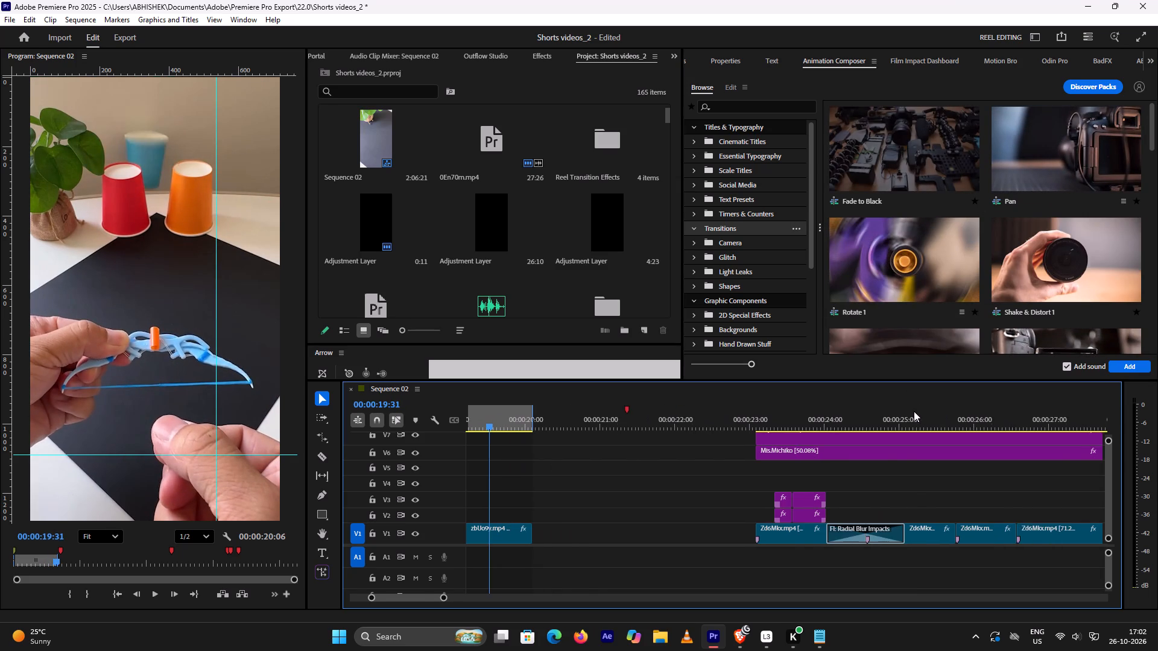
pyautogui.scroll(11, 912, 410)
pyautogui.scroll(4, 815, 399)
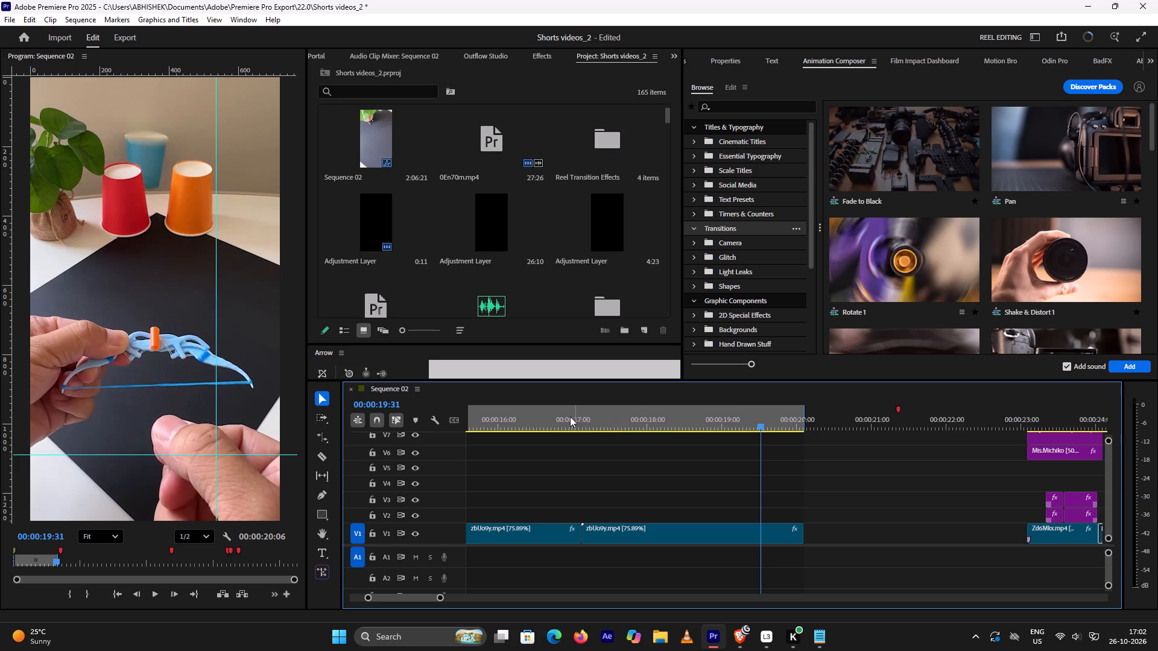
pyautogui.click(555, 417)
pyautogui.press('space')
pyautogui.press('space')
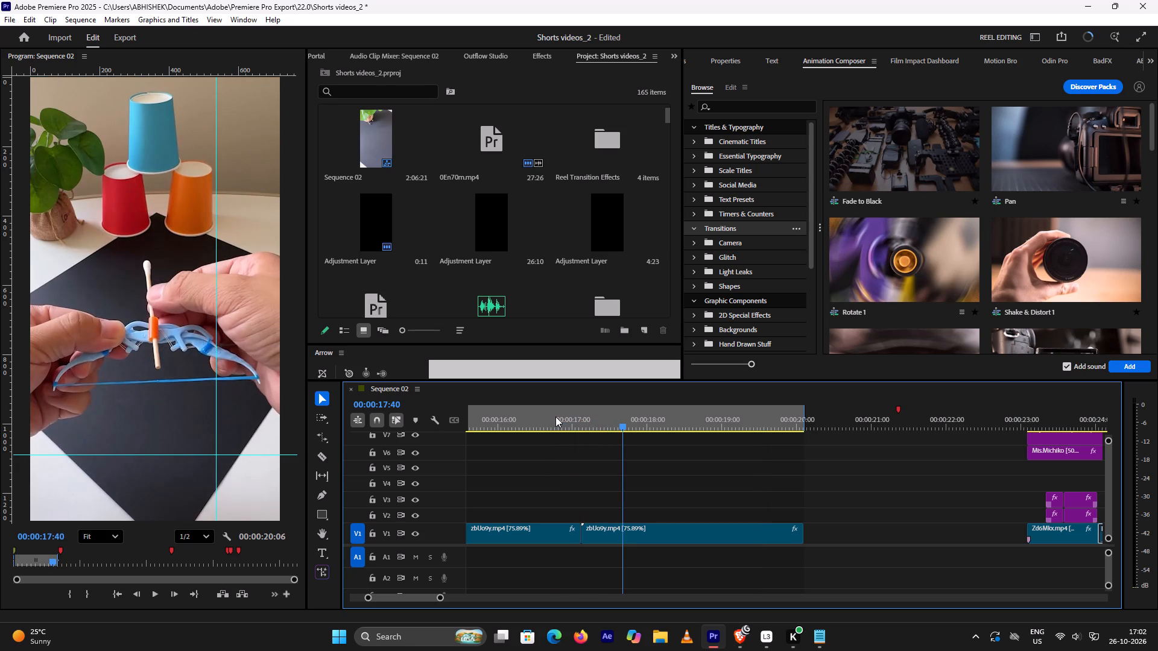
# Add the Rotate 1 transition with sound between the two V1 clips at the 00:00:17:07 cut.
pyautogui.click(896, 269)
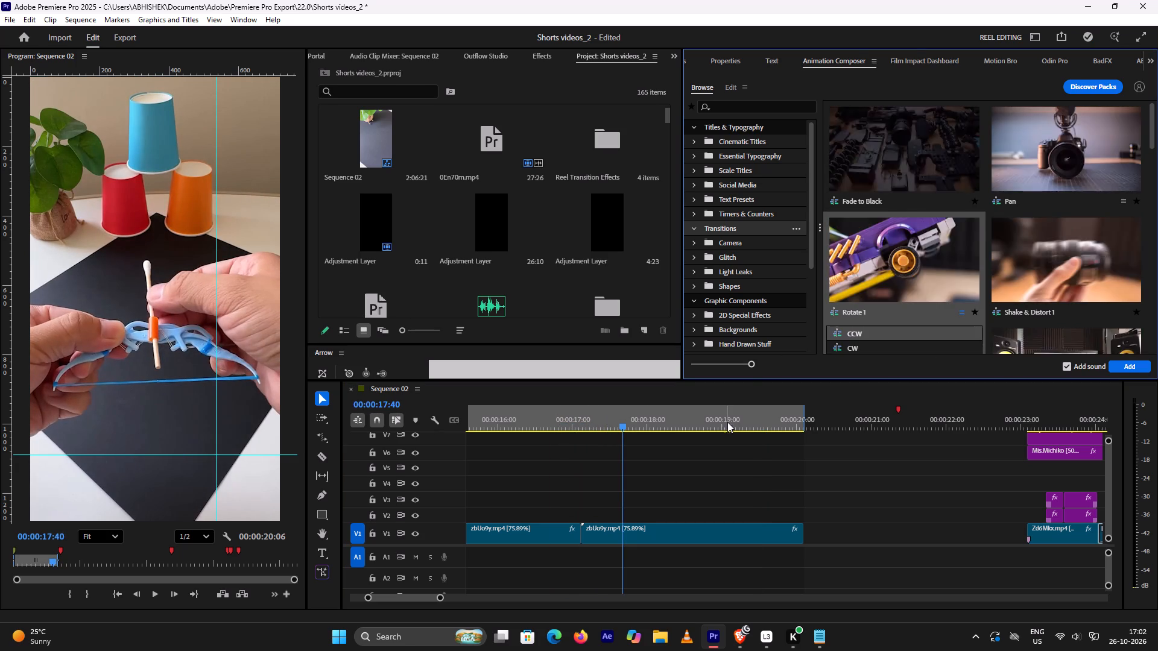
pyautogui.press('Up')
pyautogui.click(679, 490)
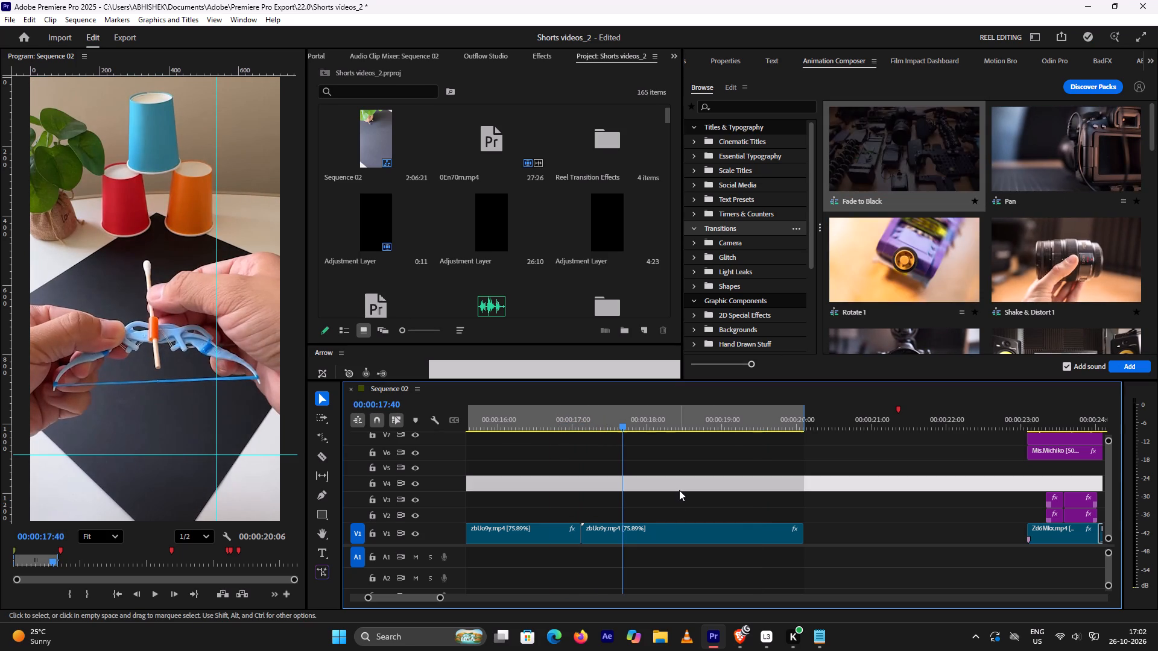
pyautogui.click(666, 530)
pyautogui.press('Up')
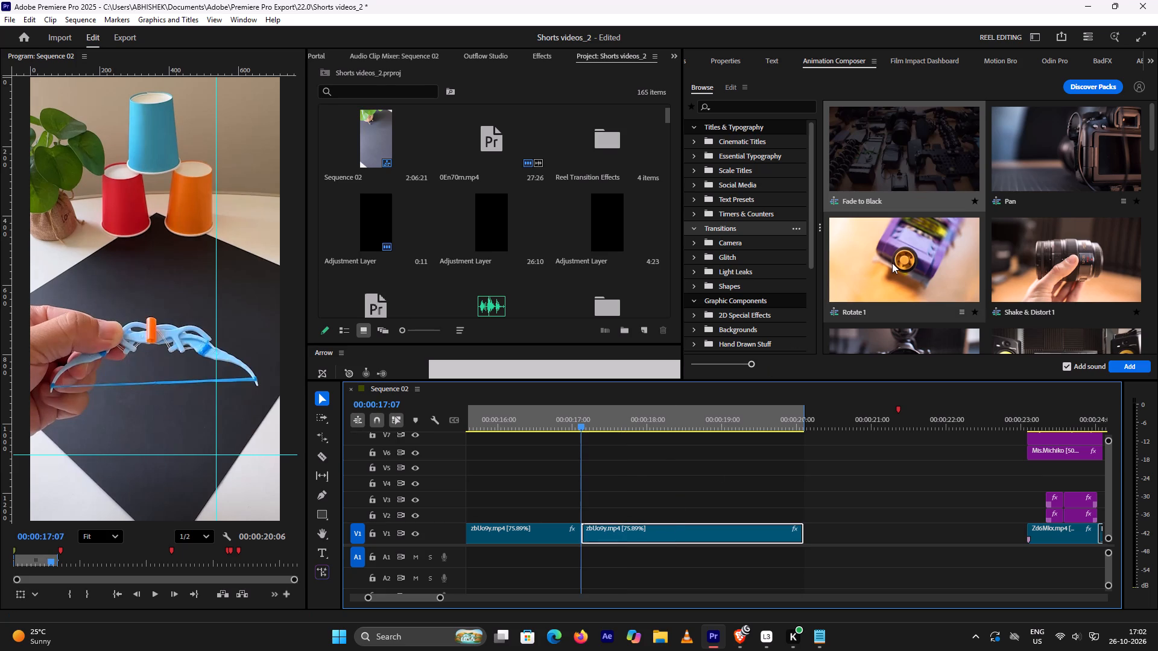
pyautogui.moveTo(562, 491); pyautogui.dragTo(636, 582)
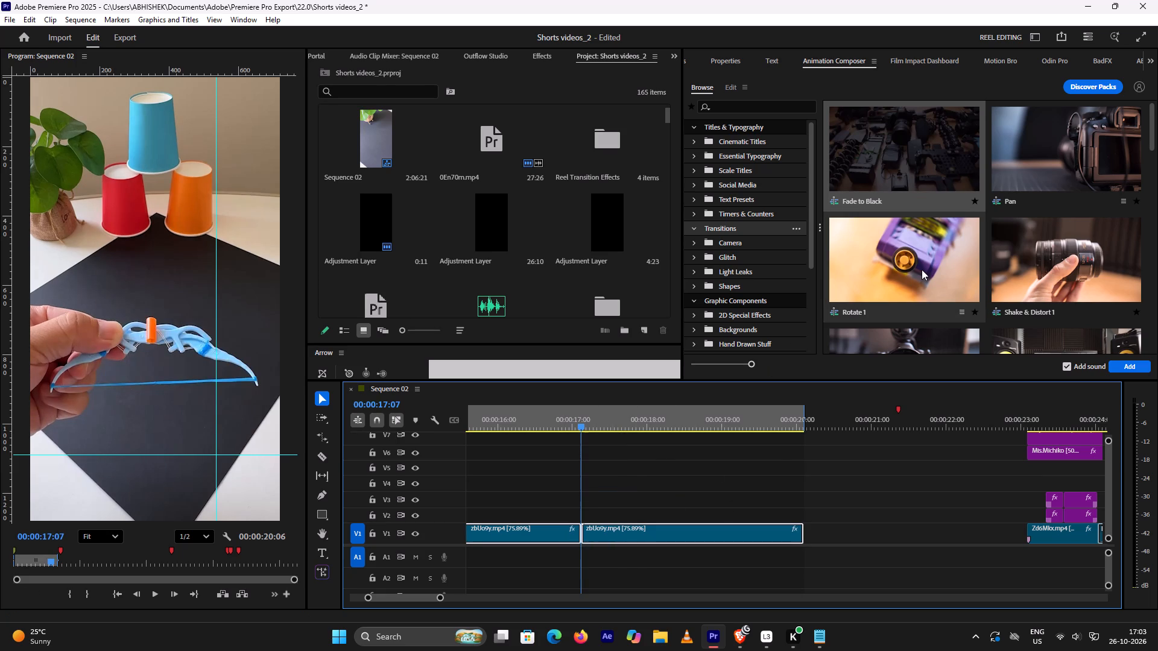
pyautogui.doubleClick(922, 269)
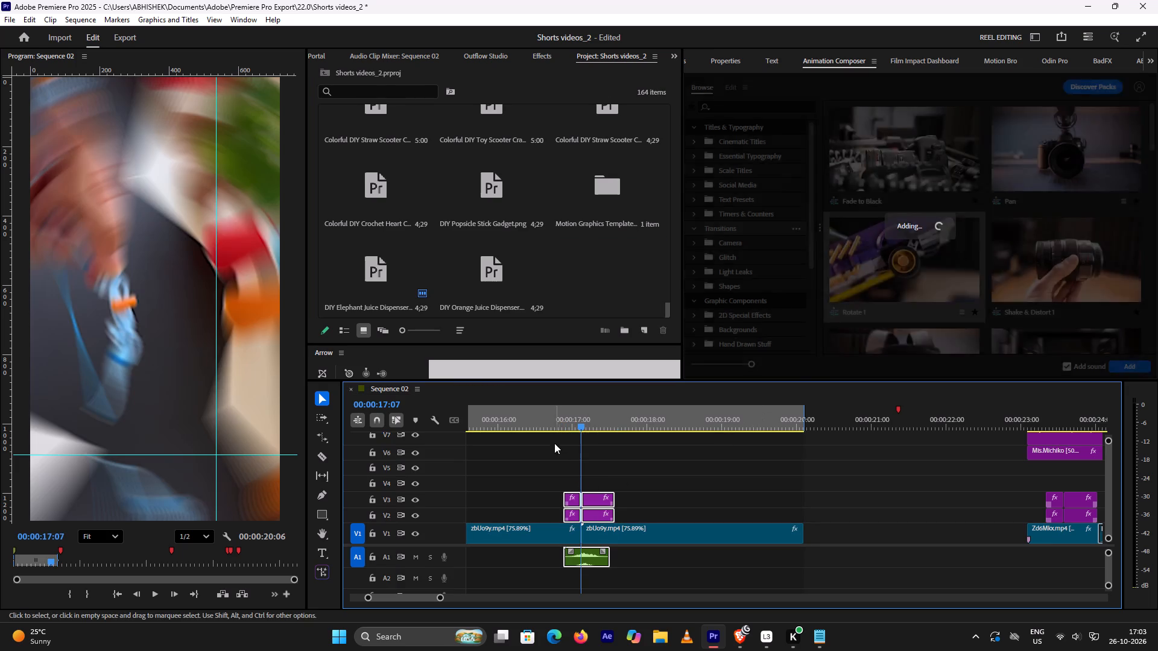
# Play the new Rotate 1 transition at the 17-second V1 cut twice to check it.
pyautogui.keyDown('alt'); pyautogui.scroll(-3, 644, 465); pyautogui.keyUp('alt')
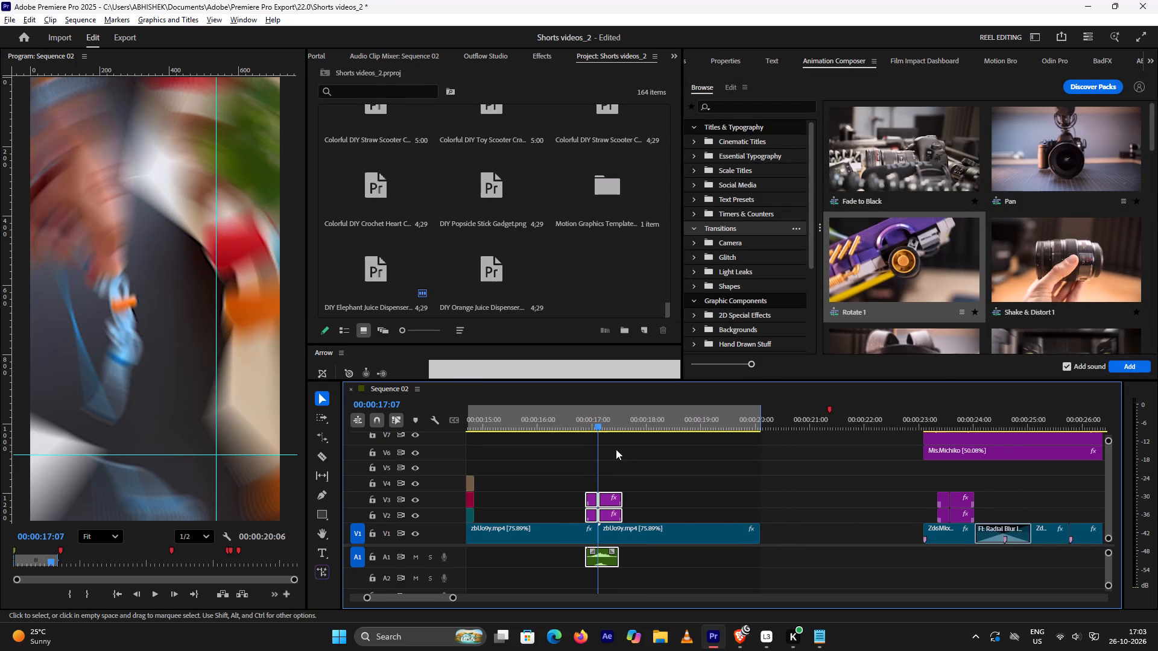
pyautogui.click(581, 423)
pyautogui.press('space')
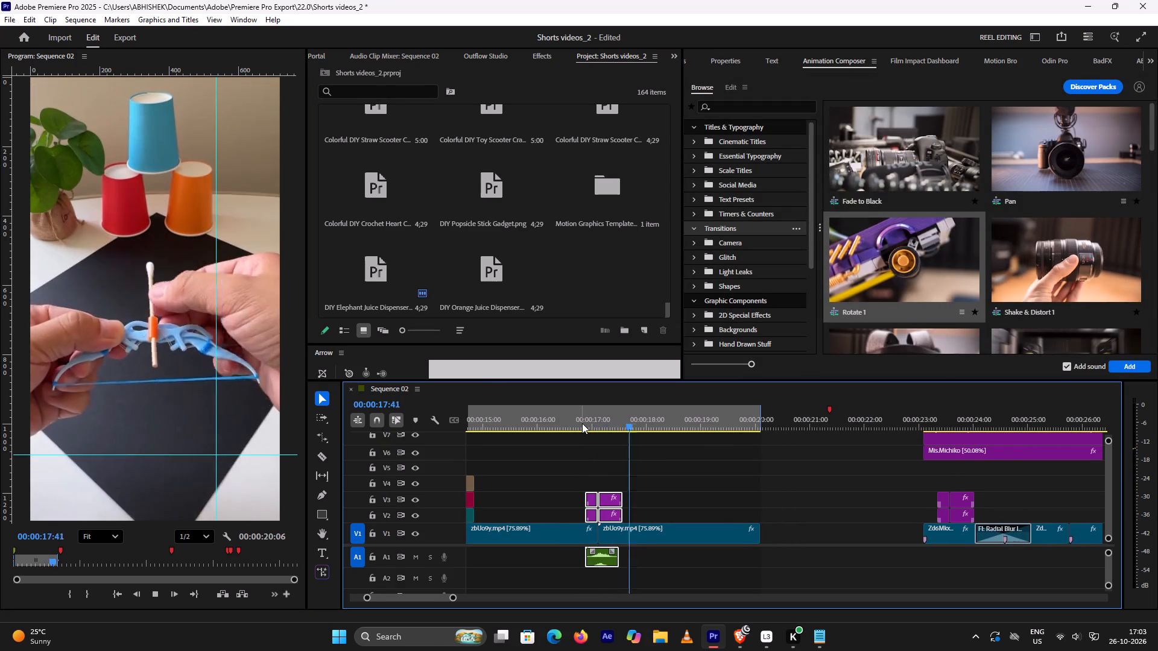
pyautogui.press('space')
pyautogui.click(582, 423)
pyautogui.press('space')
pyautogui.press('space')
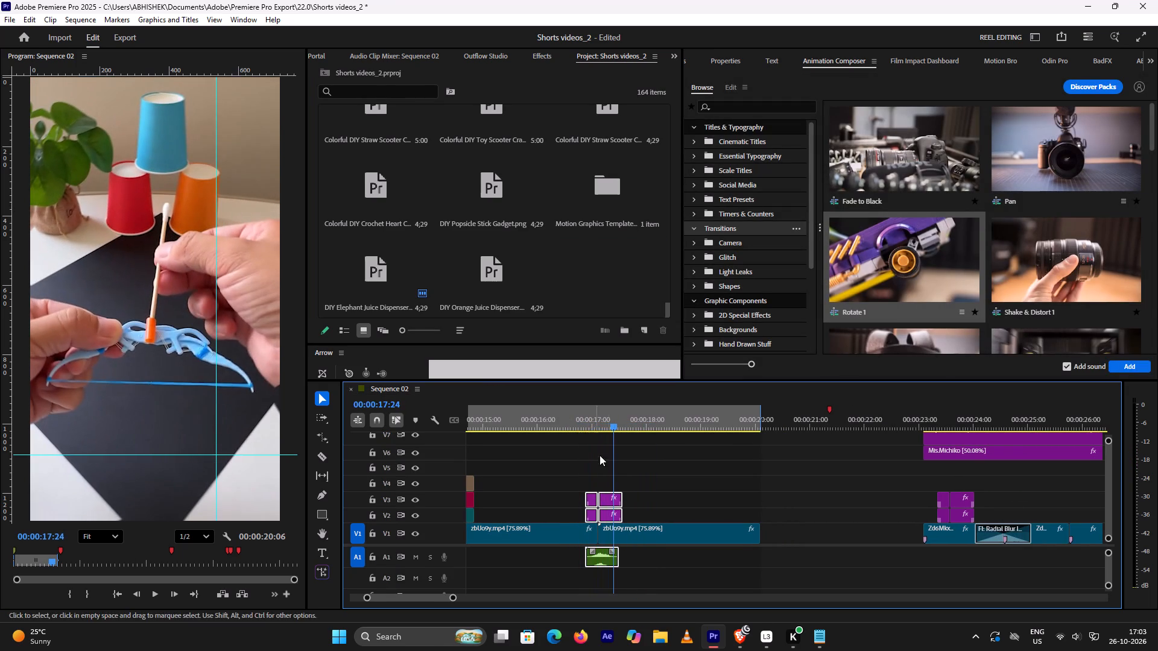
# Ungroup the Rotate 1 transition and delete only its sound clip from A1.
pyautogui.rightClick(608, 556)
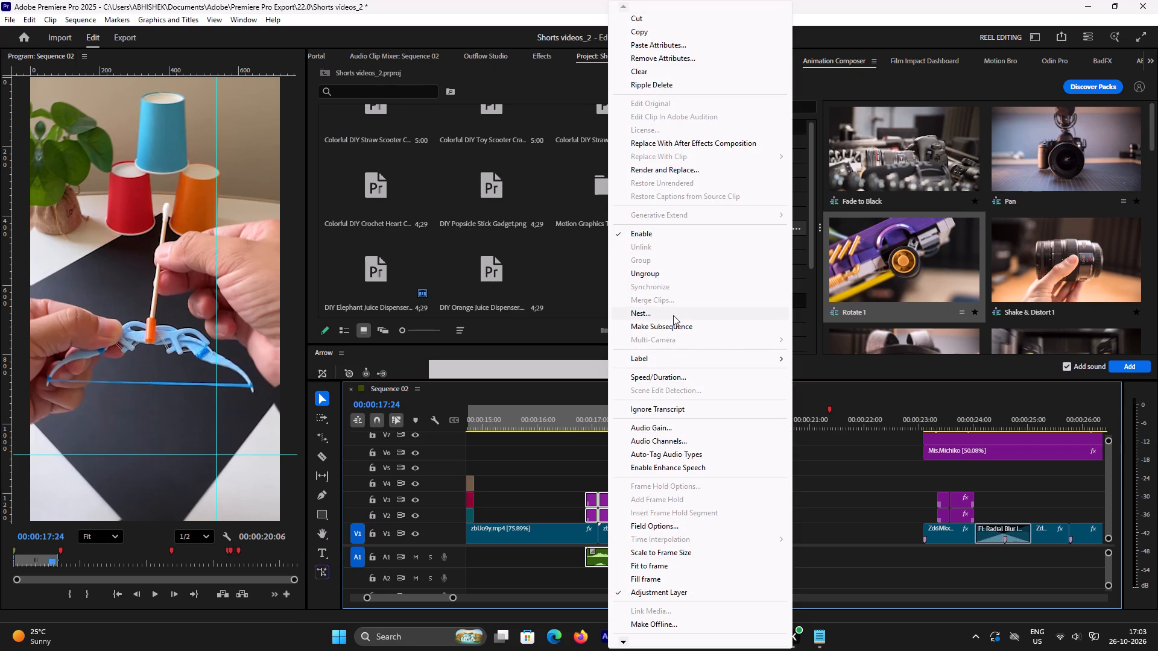
pyautogui.click(669, 278)
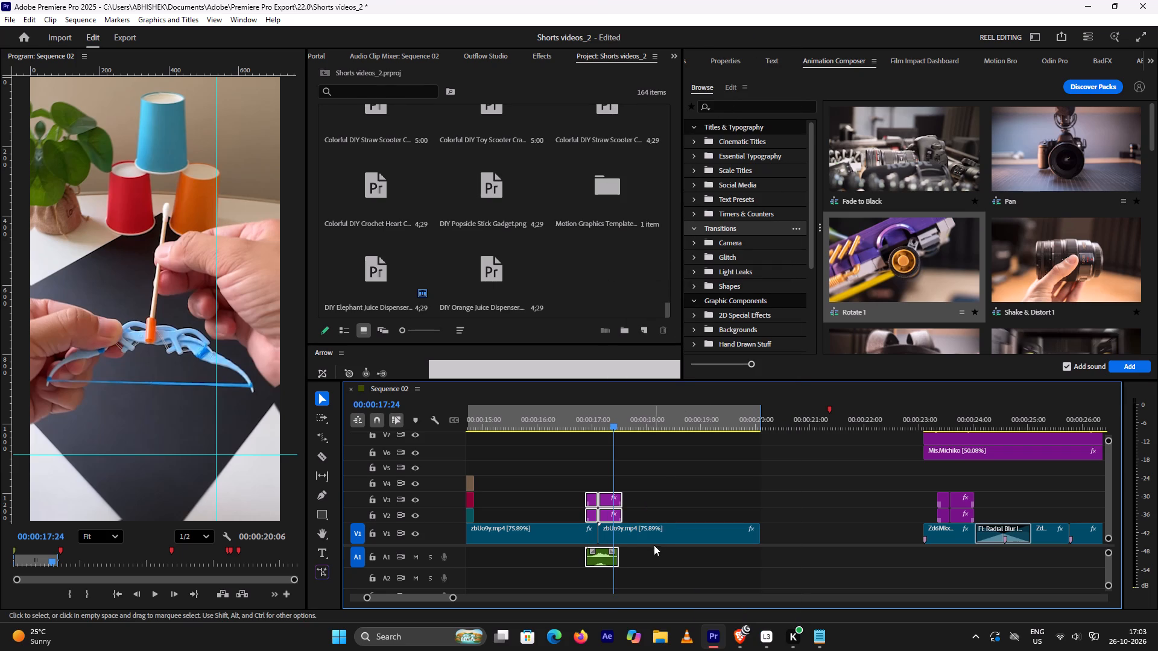
pyautogui.click(652, 555)
pyautogui.click(612, 563)
pyautogui.press('Delete')
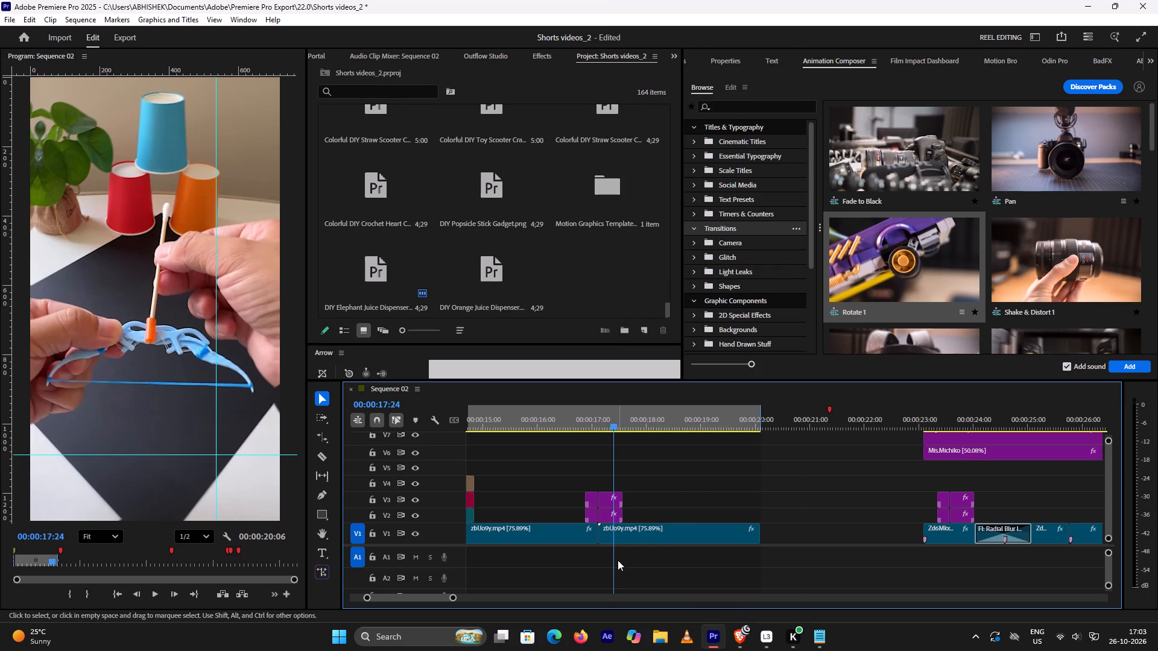
# Replay the cut near 17 seconds and the final V1 clip through to about 20 seconds without the transition sound.
pyautogui.click(587, 416)
pyautogui.press('space')
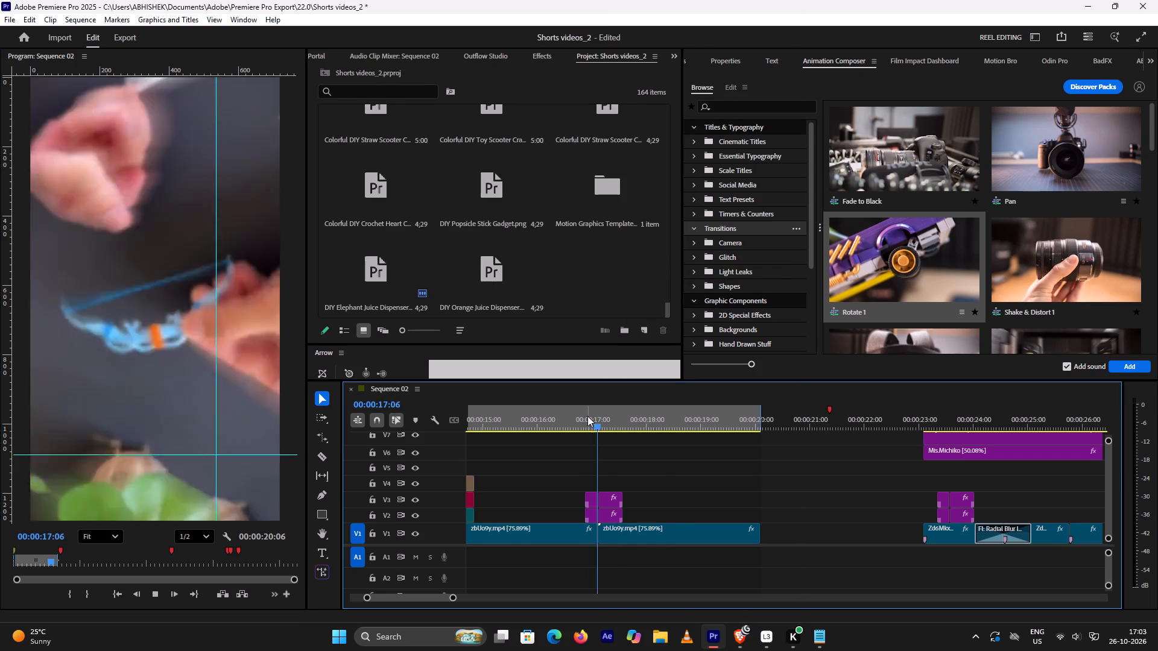
pyautogui.press('space')
pyautogui.press('space')
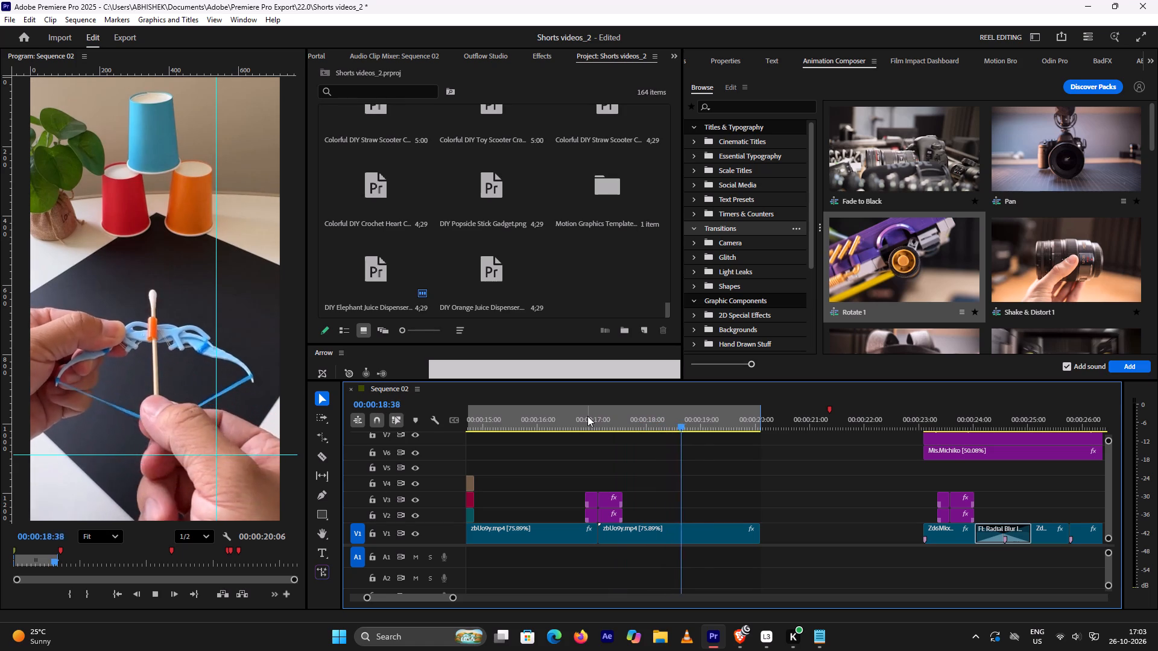
pyautogui.press('space')
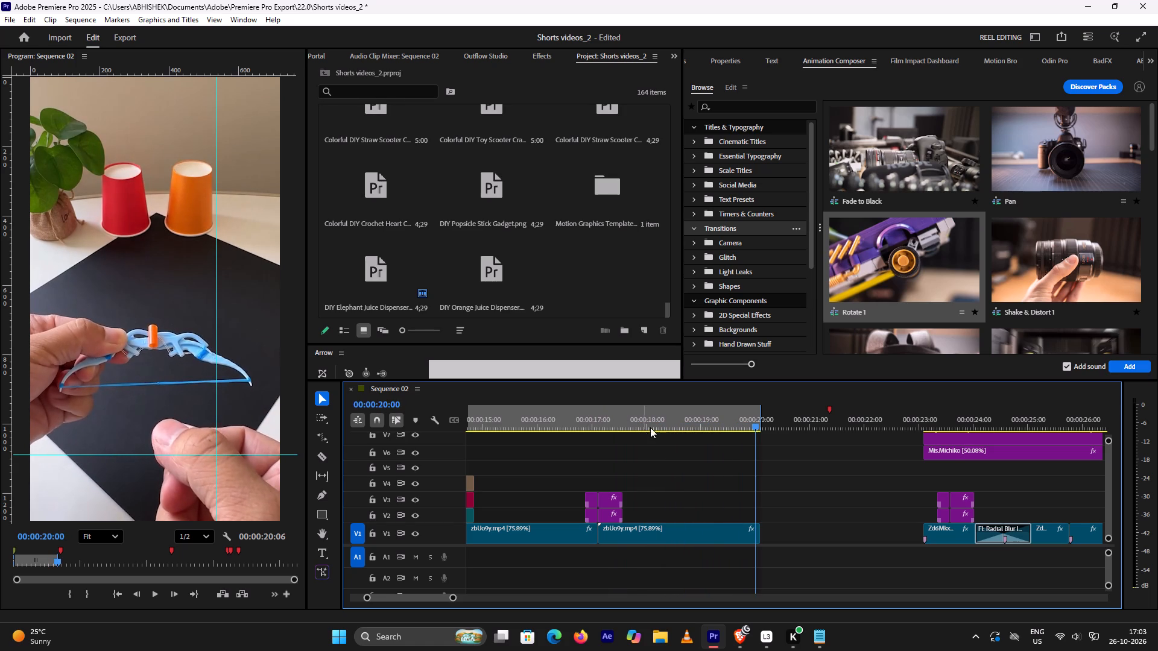
# Play the short from about 1.5 seconds past its end to review all transitions and the pacing.
pyautogui.keyDown('alt'); pyautogui.scroll(-8, 691, 440); pyautogui.keyUp('alt')
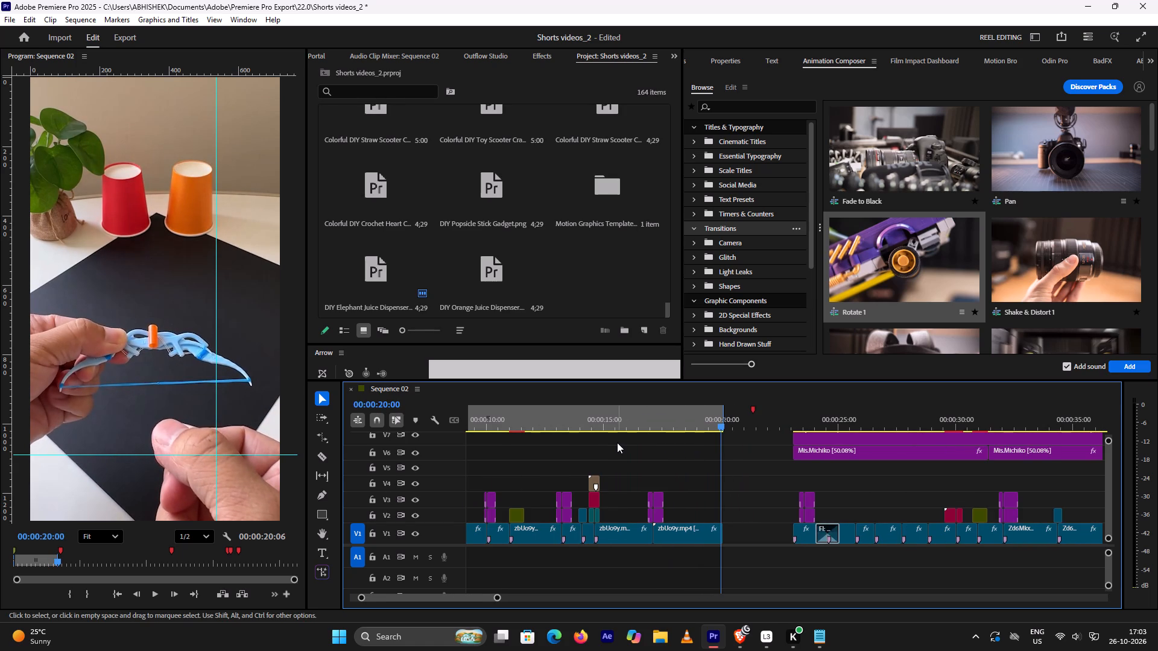
pyautogui.scroll(-4, 617, 444)
pyautogui.scroll(16, 617, 444)
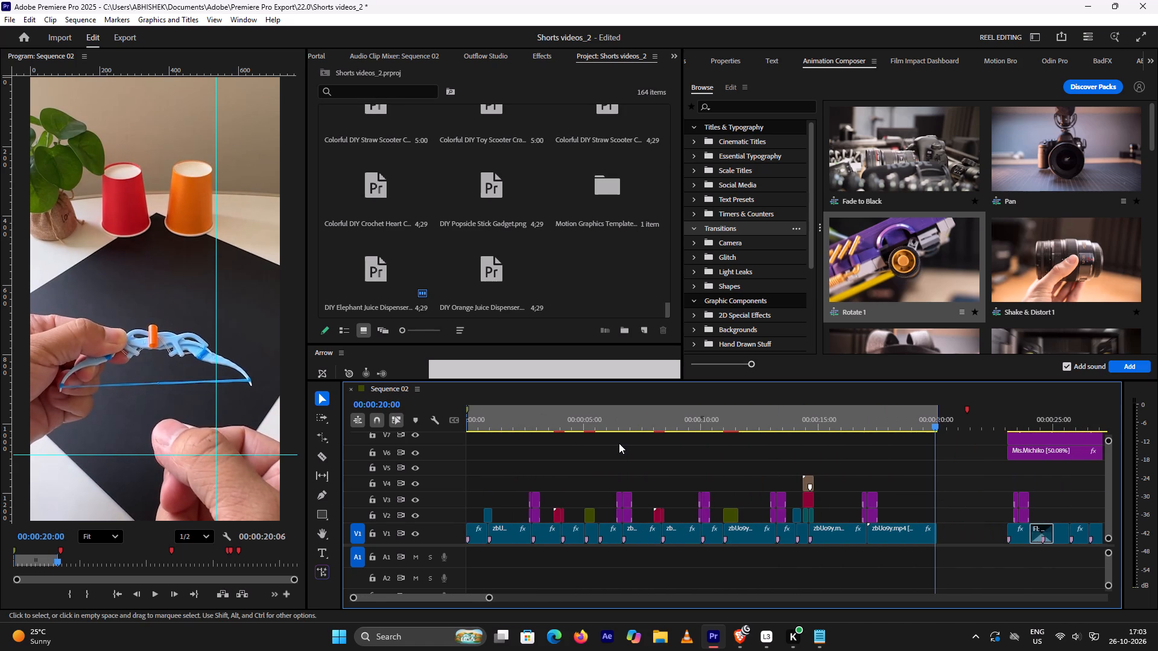
pyautogui.scroll(7, 619, 443)
pyautogui.click(499, 419)
pyautogui.press('space')
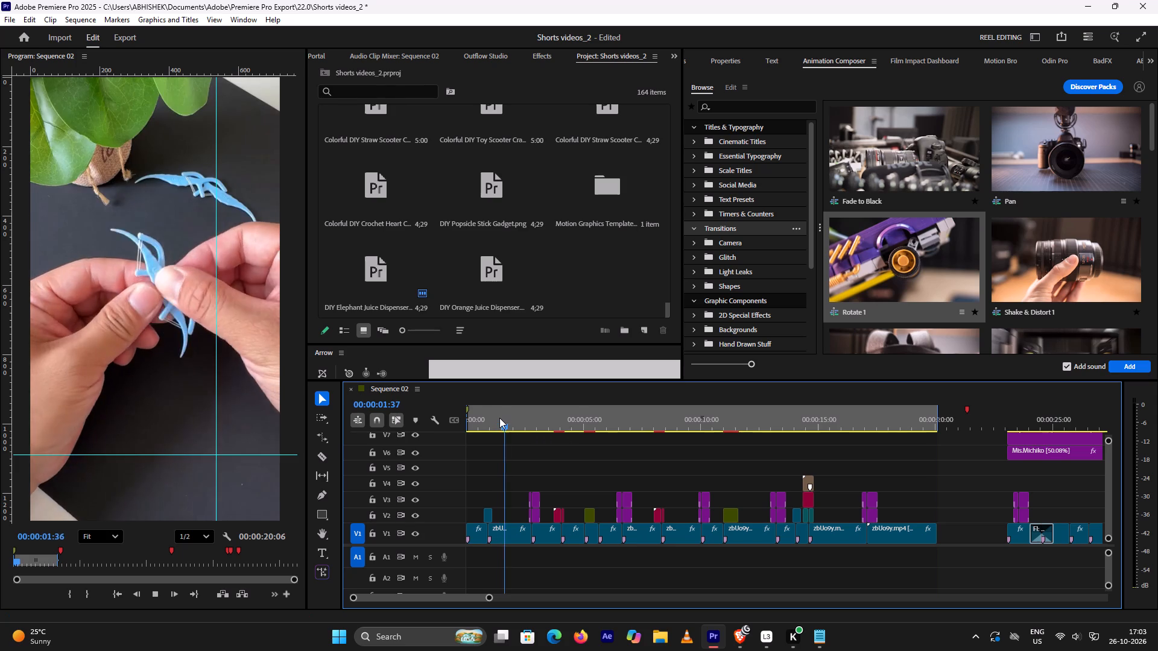
pyautogui.press('space')
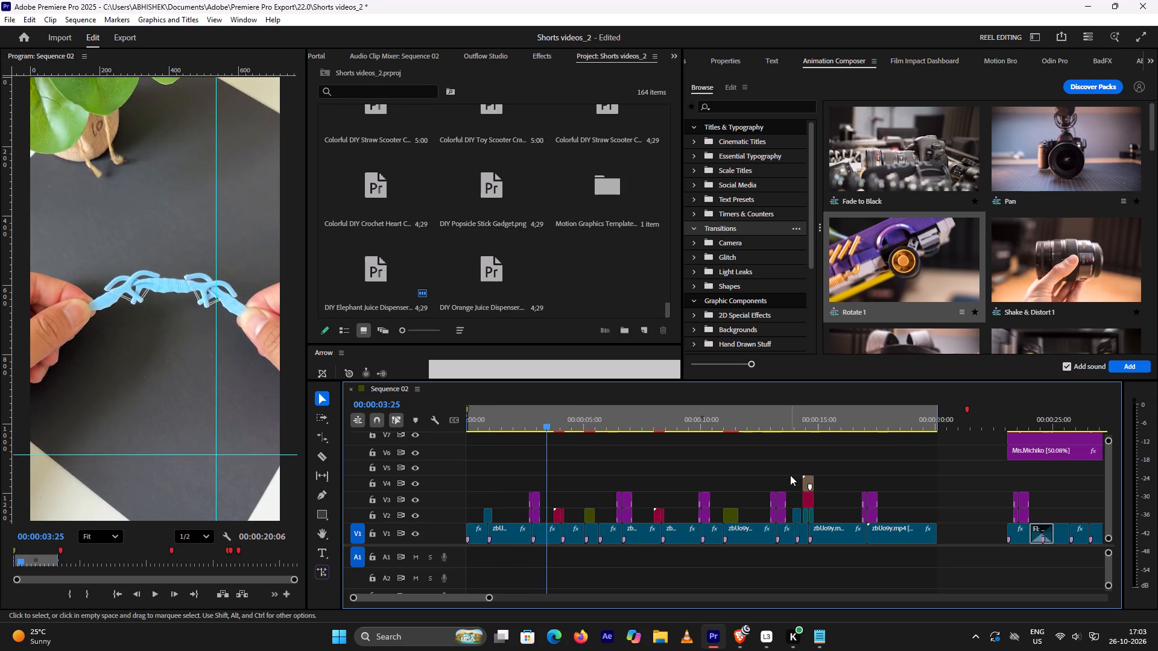
pyautogui.press('space')
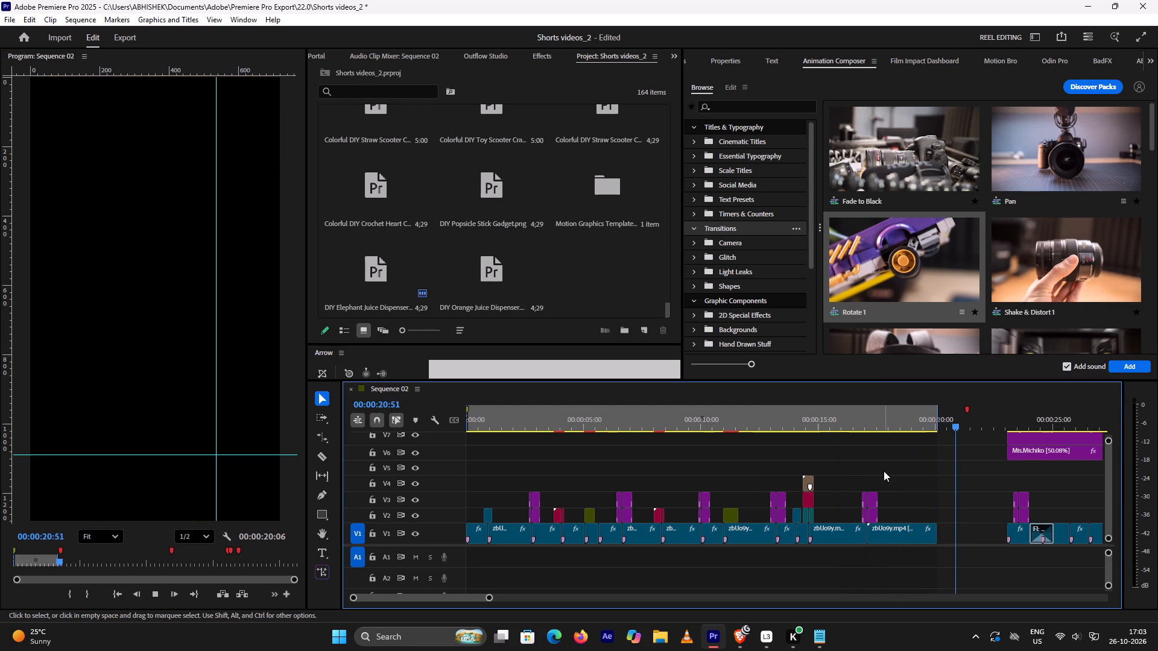
pyautogui.click(844, 536)
pyautogui.press('space')
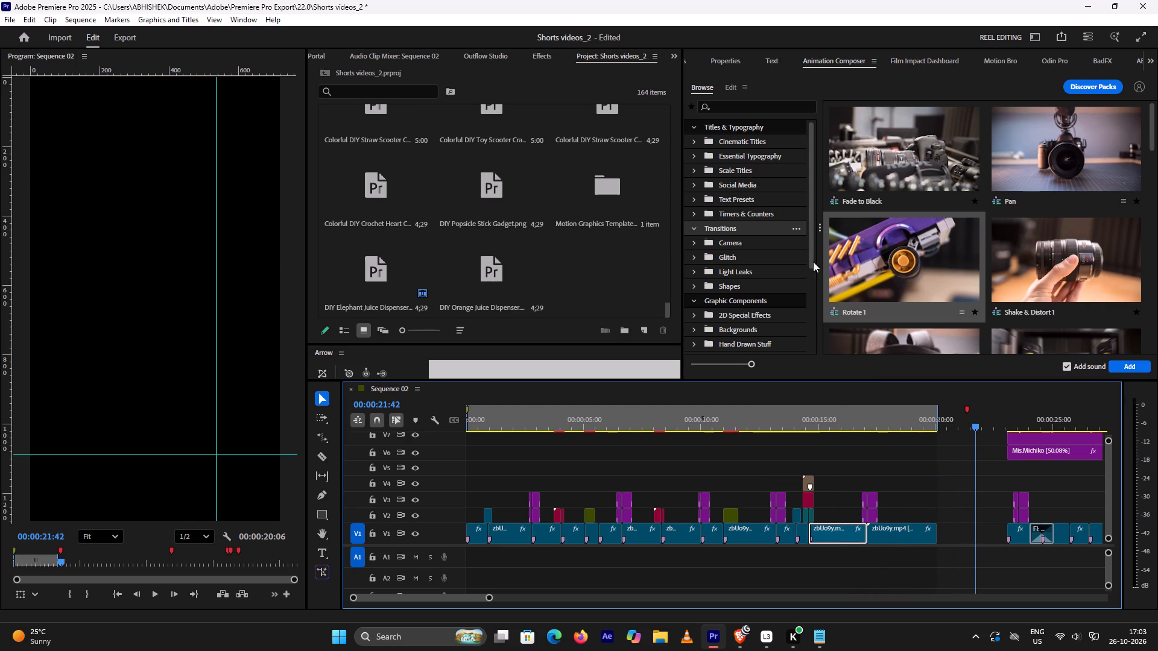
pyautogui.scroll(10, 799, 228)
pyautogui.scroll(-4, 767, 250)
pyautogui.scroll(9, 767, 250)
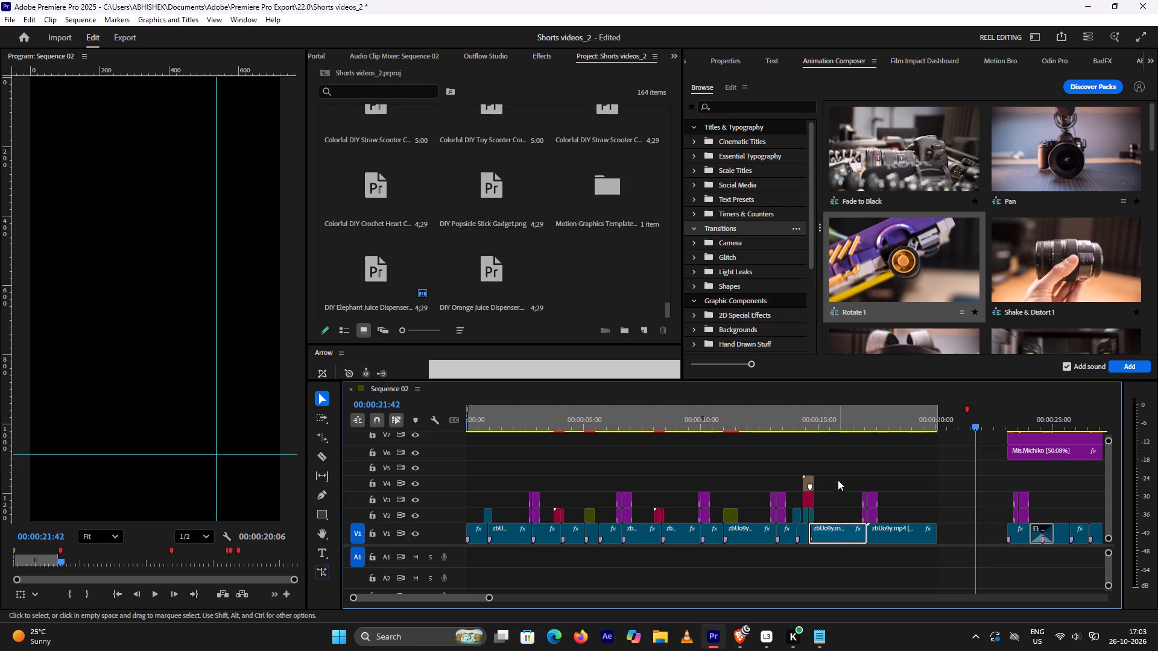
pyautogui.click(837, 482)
# Rate-stretch the end of the second-to-last V1 clip earlier, speeding it up to about 83.81%.
pyautogui.click(889, 527)
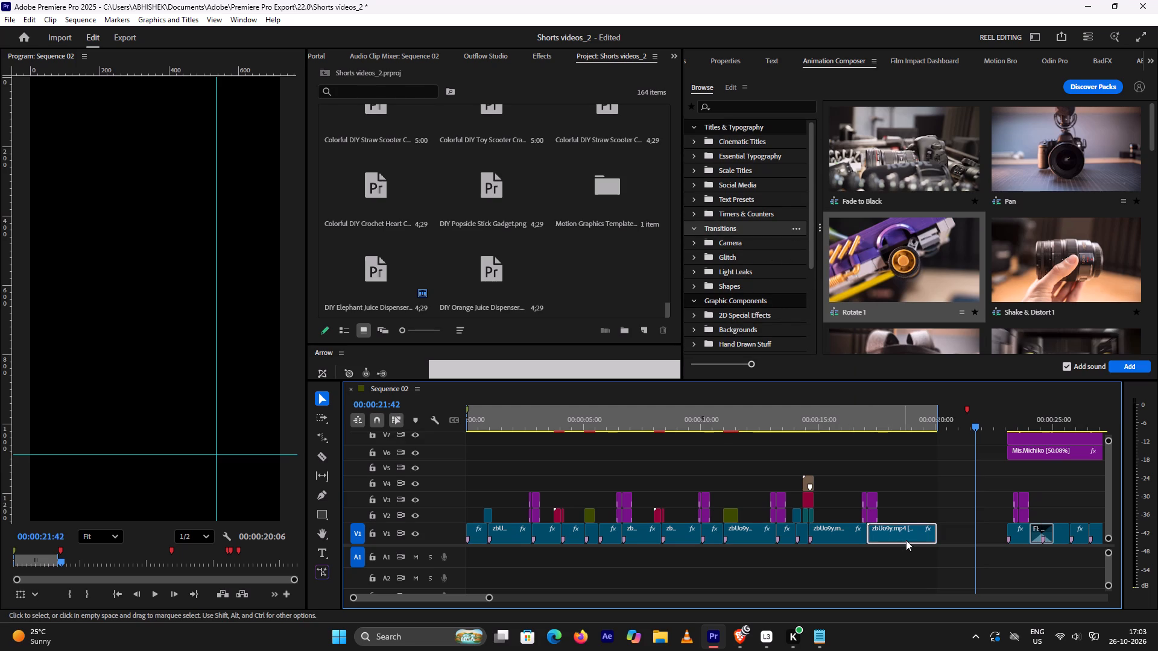
pyautogui.press('r')
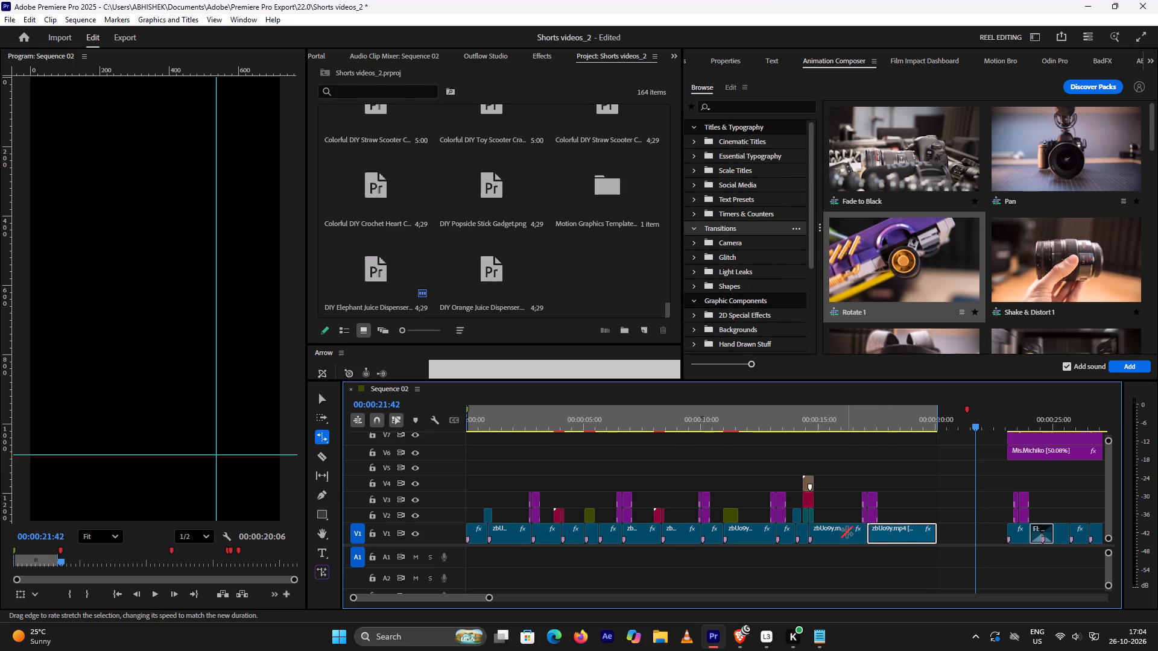
pyautogui.click(847, 532)
pyautogui.moveTo(865, 532); pyautogui.dragTo(859, 536)
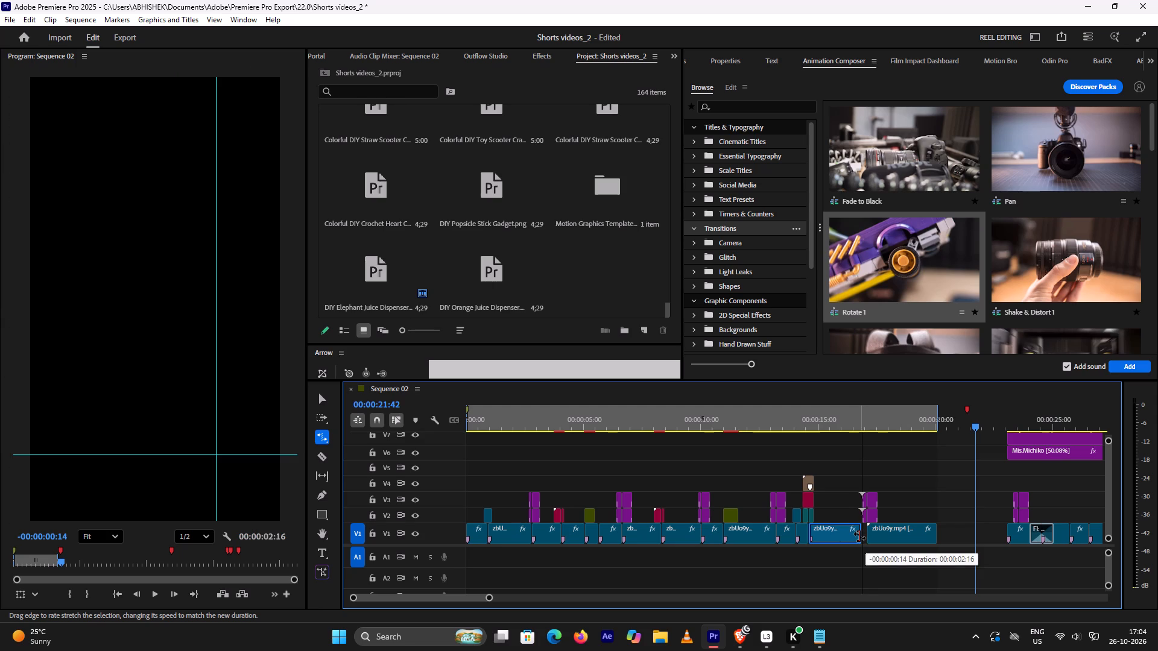
pyautogui.moveTo(859, 536); pyautogui.dragTo(858, 538)
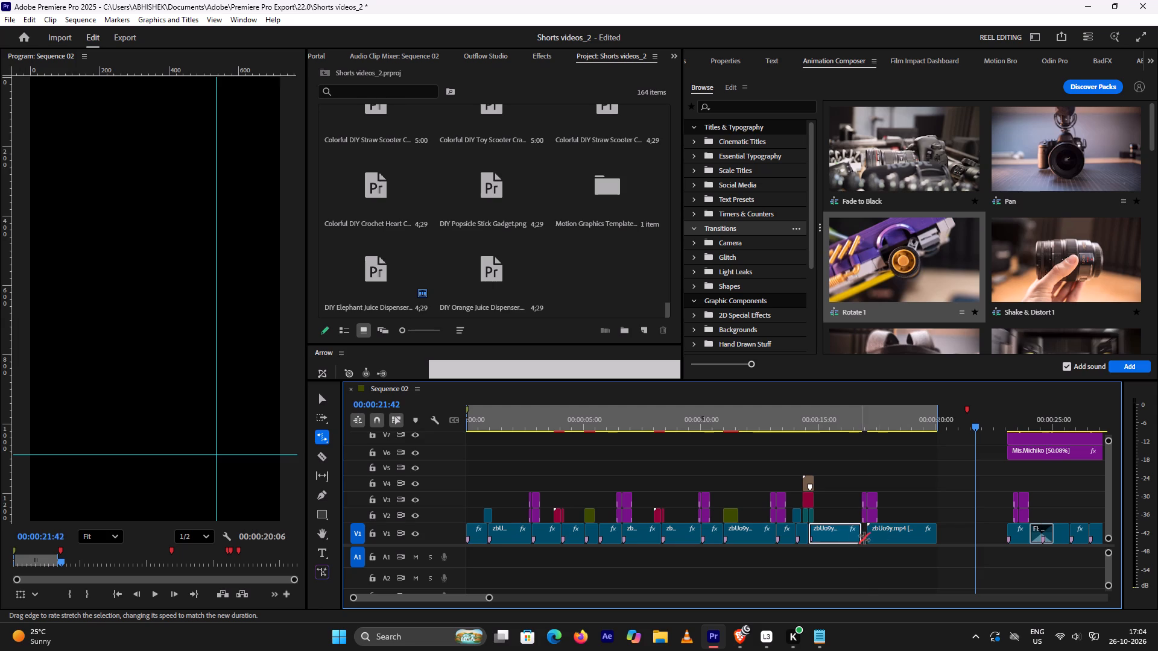
# Rate-stretch the end of the last V1 clip of the short earlier, speeding it up to about 87.87%.
pyautogui.click(895, 538)
pyautogui.moveTo(937, 538); pyautogui.dragTo(930, 542)
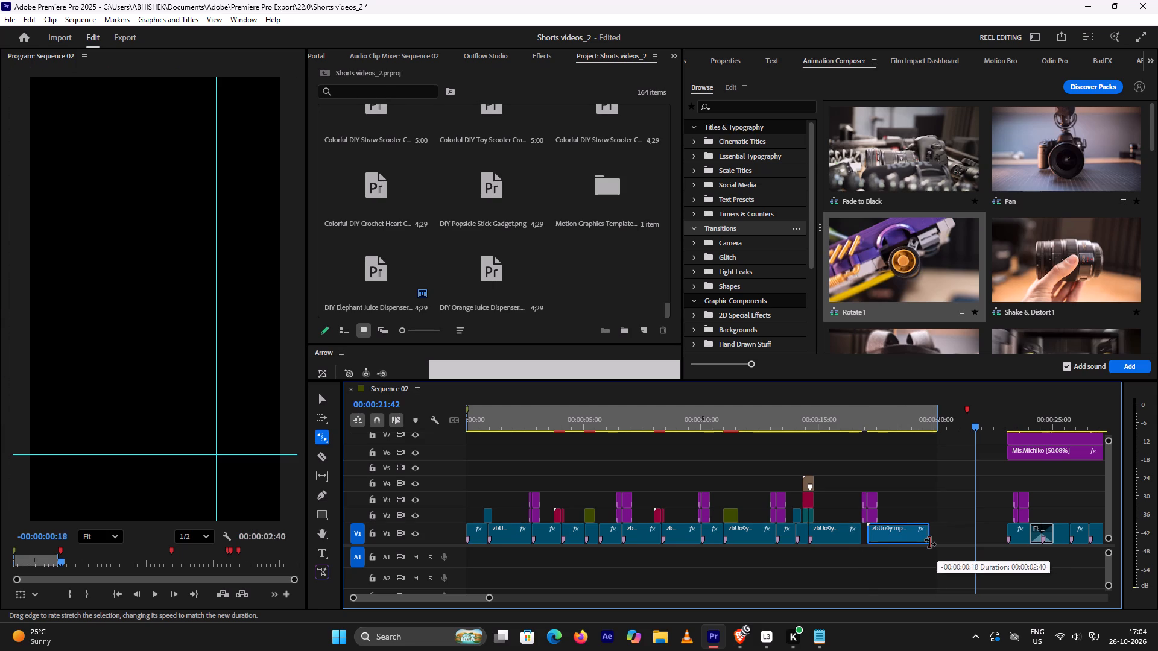
pyautogui.moveTo(930, 542); pyautogui.dragTo(928, 543)
# Move the last V1 clip earlier so it butts against the shortened clip before it, closing the gap.
pyautogui.press('v')
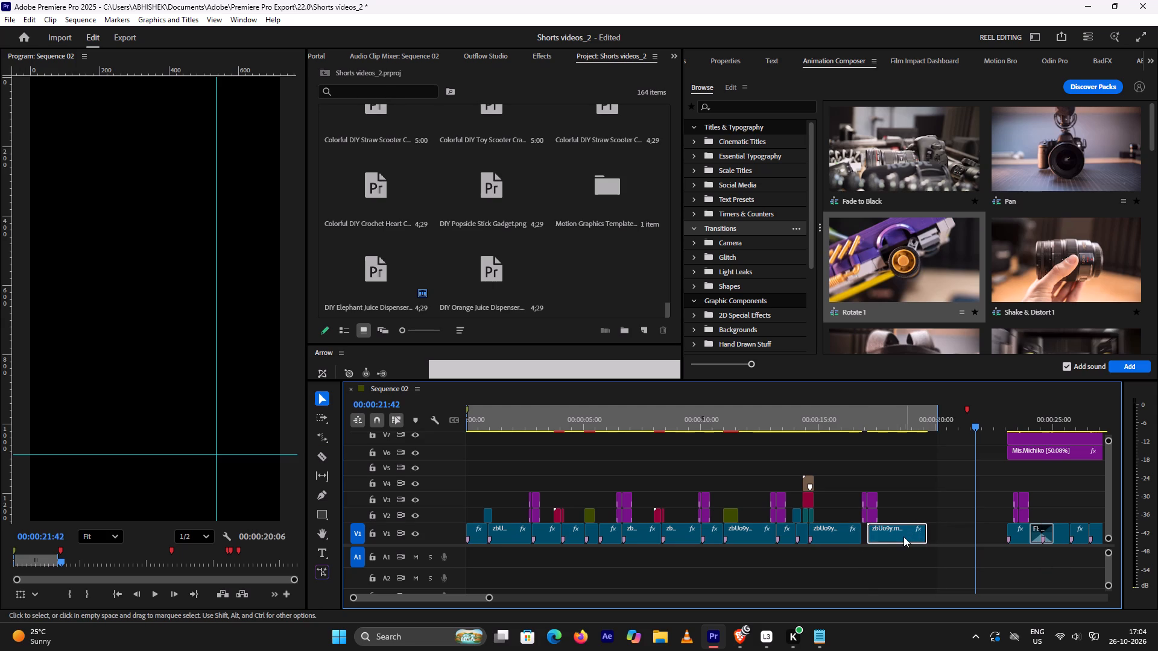
pyautogui.click(900, 533)
pyautogui.moveTo(900, 533); pyautogui.dragTo(893, 535)
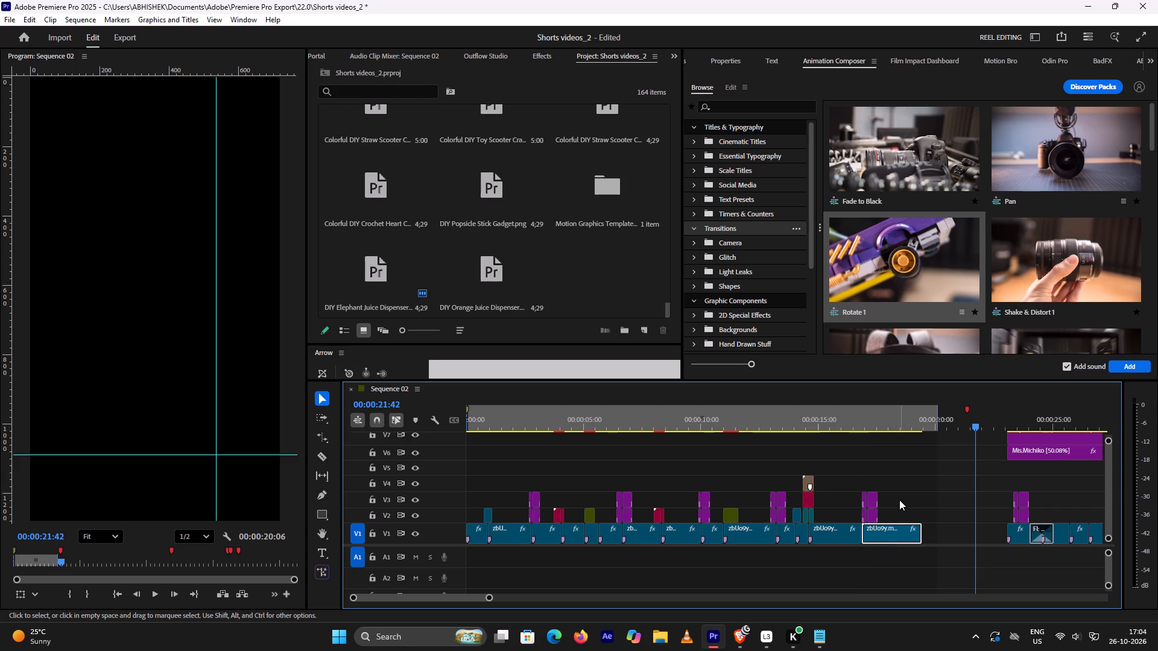
# Move the Rotate 1 transition layers on V2 and V3 earlier to line up with the new V1 cut.
pyautogui.moveTo(899, 495); pyautogui.dragTo(861, 512)
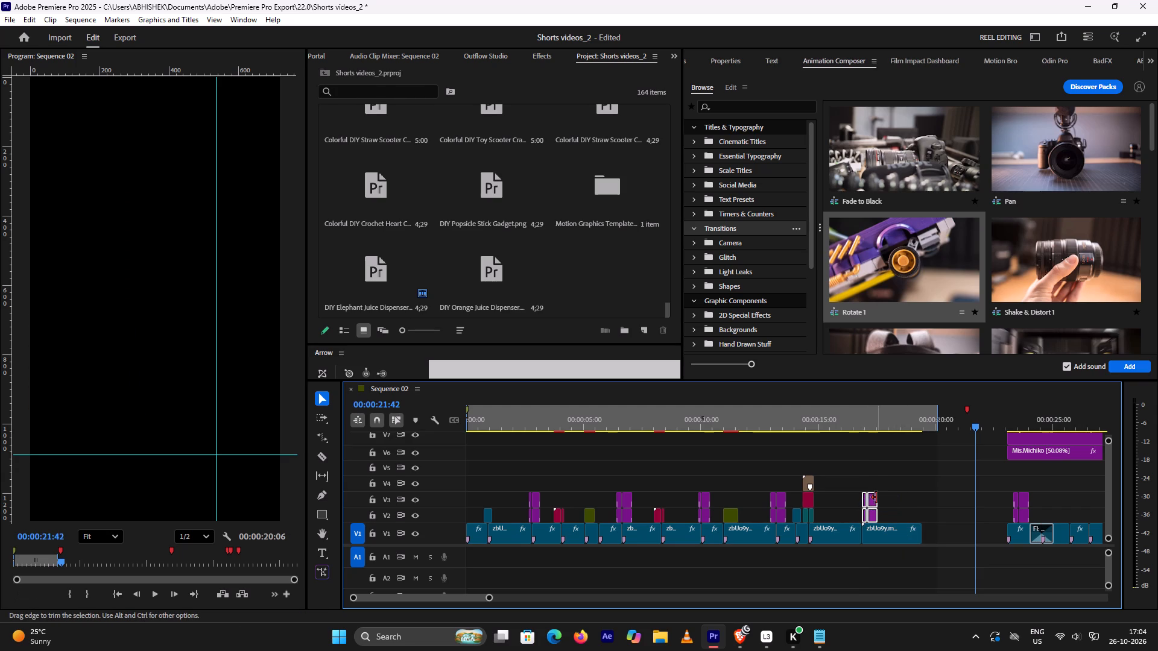
pyautogui.click(873, 500)
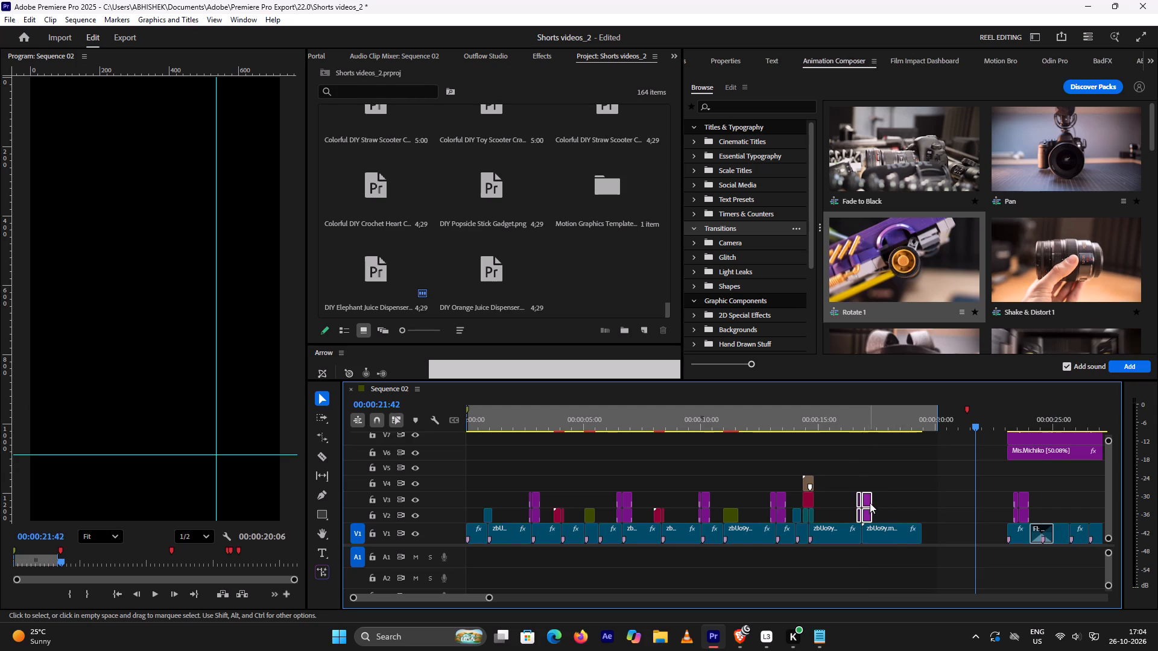
# Play from about 16.5 seconds across the moved transition and through the sped-up final clip to about 19 seconds.
pyautogui.click(852, 421)
pyautogui.press('space')
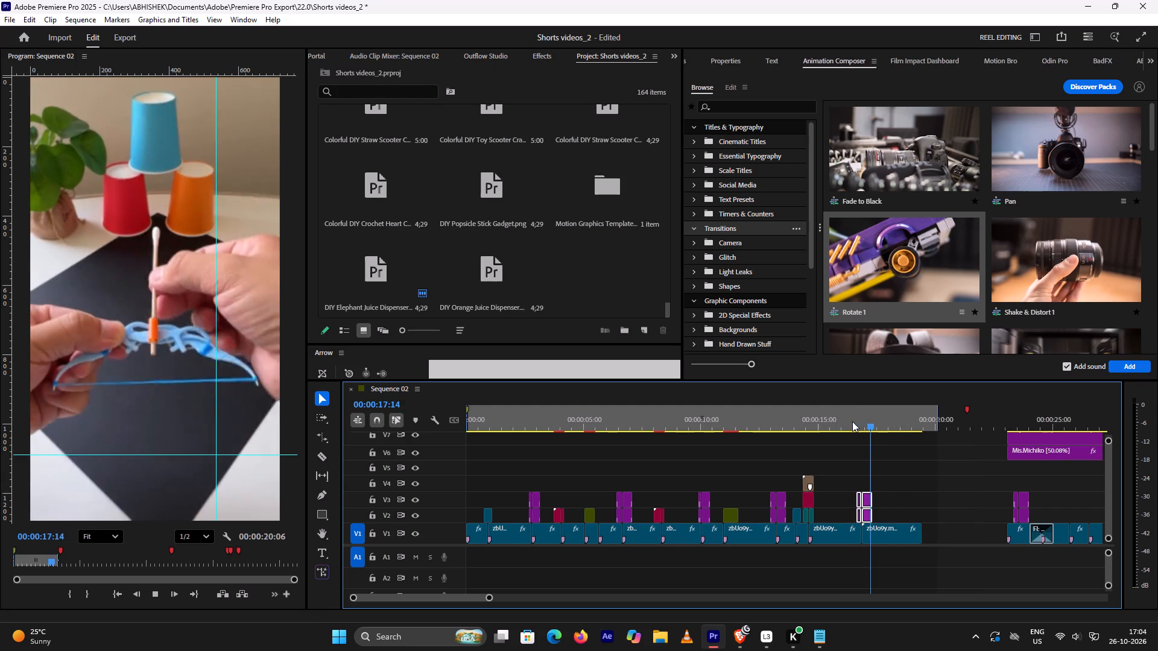
pyautogui.press('space')
pyautogui.click(852, 421)
pyautogui.press('space')
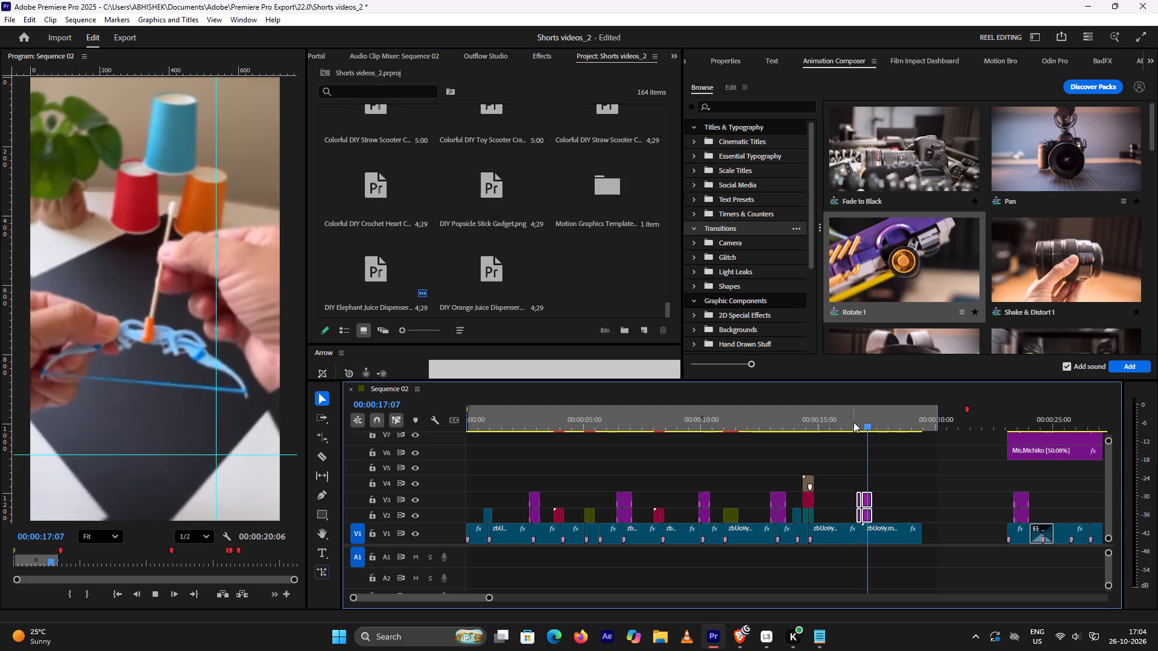
pyautogui.keyDown('alt'); pyautogui.scroll(15, 889, 442); pyautogui.keyUp('alt')
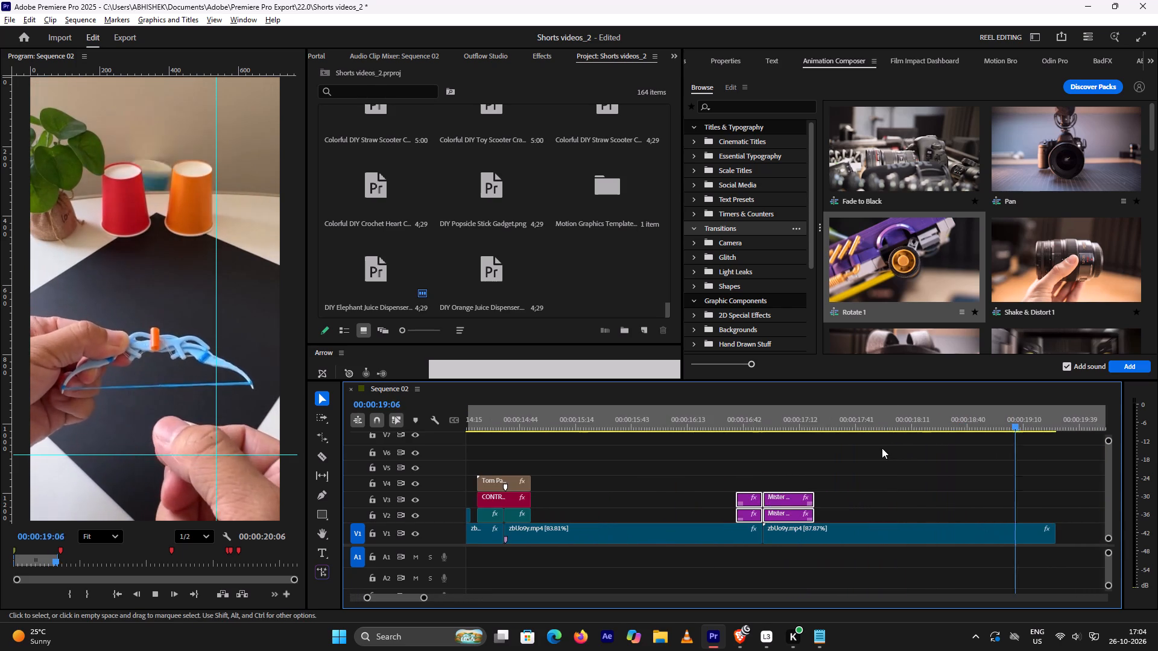
pyautogui.press('space')
# Replay the shifted Rotate 1 transition at the V1 cut just before 17 seconds several times to check its timing.
pyautogui.scroll(-5, 782, 444)
pyautogui.scroll(7, 782, 444)
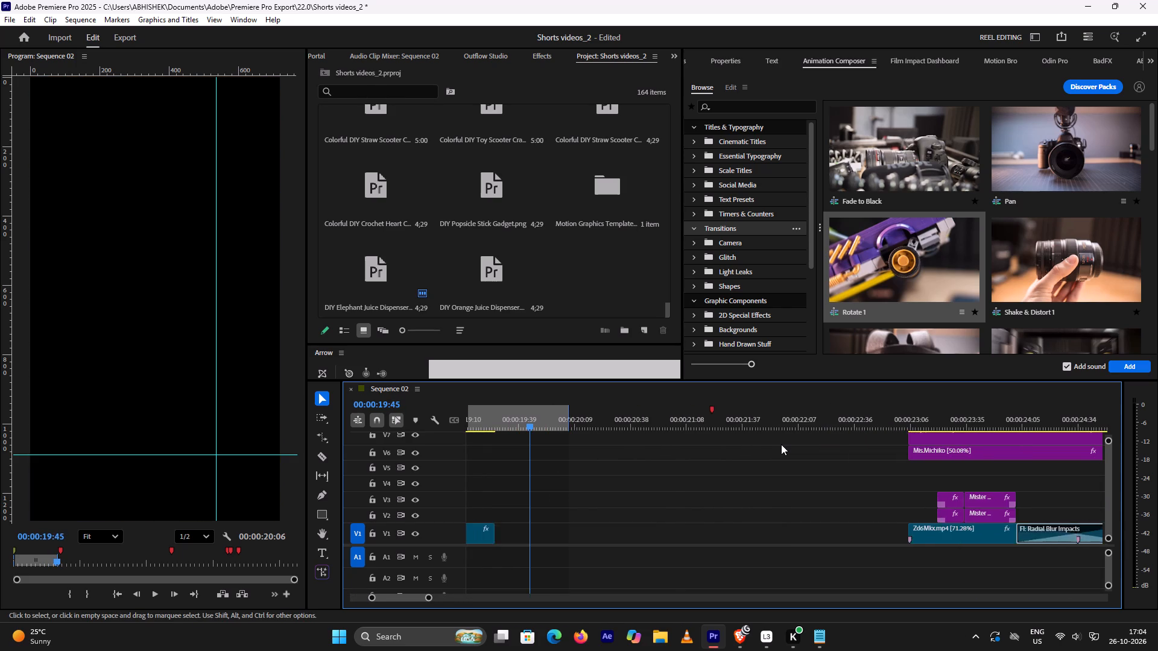
pyautogui.scroll(10, 781, 444)
pyautogui.keyDown('alt'); pyautogui.scroll(-5, 741, 440); pyautogui.keyUp('alt')
pyautogui.scroll(5, 712, 445)
pyautogui.keyDown('alt'); pyautogui.scroll(4, 727, 448); pyautogui.keyUp('alt')
pyautogui.keyDown('alt'); pyautogui.scroll(-7, 727, 448); pyautogui.keyUp('alt')
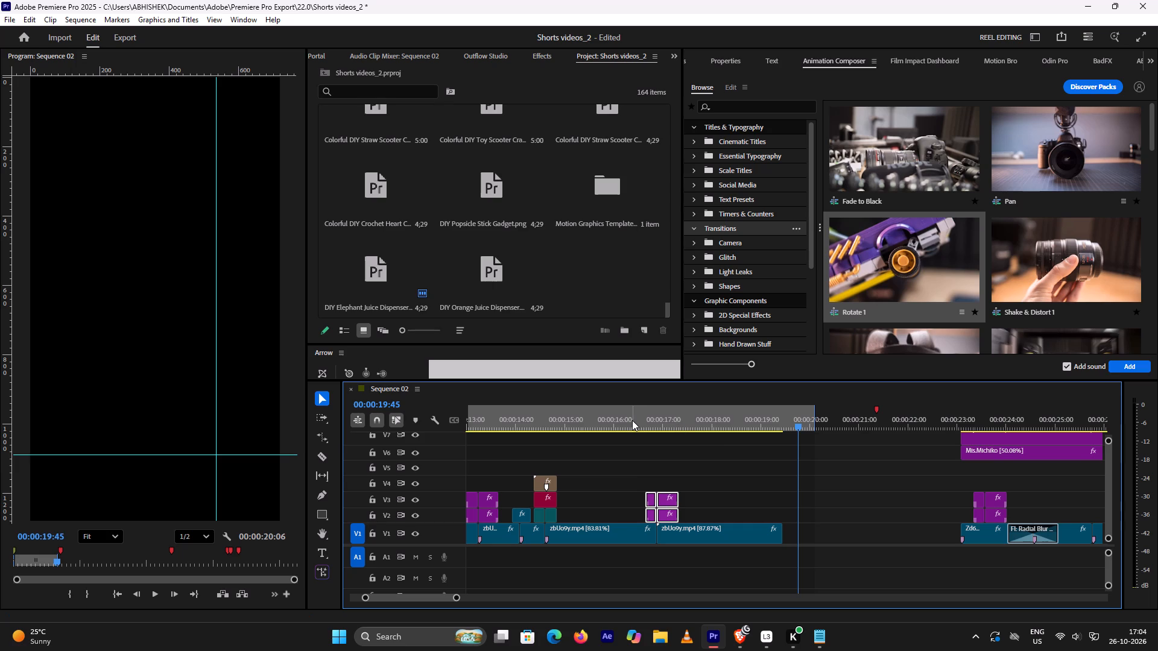
pyautogui.click(631, 420)
pyautogui.press('space')
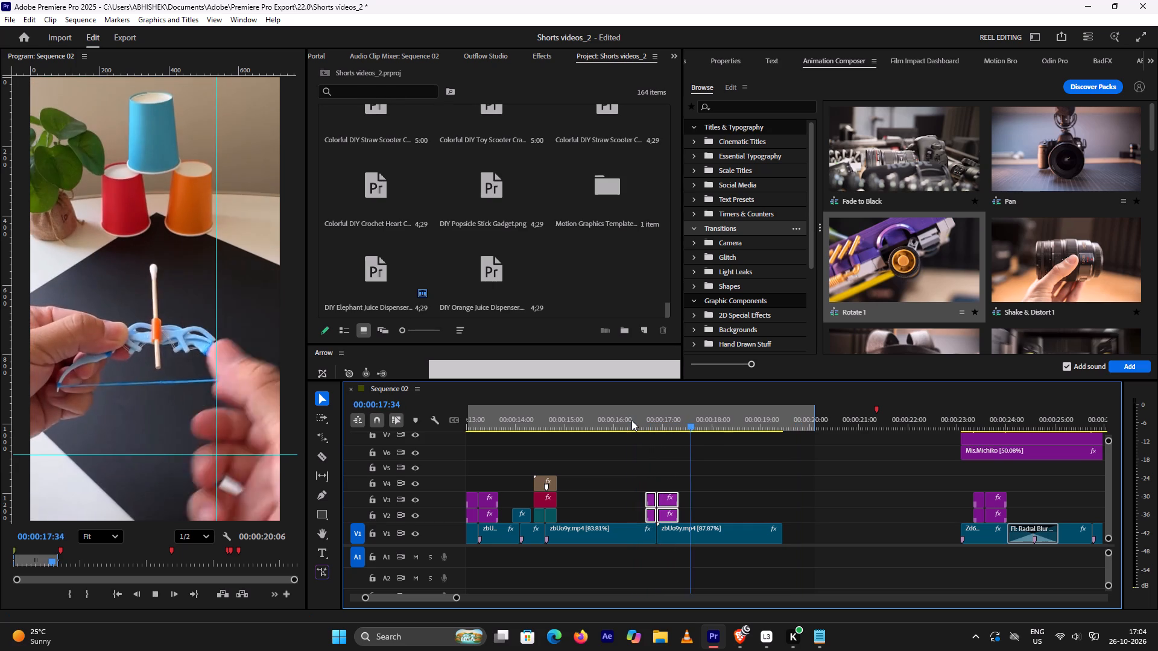
pyautogui.press('space')
pyautogui.click(641, 422)
pyautogui.press('space')
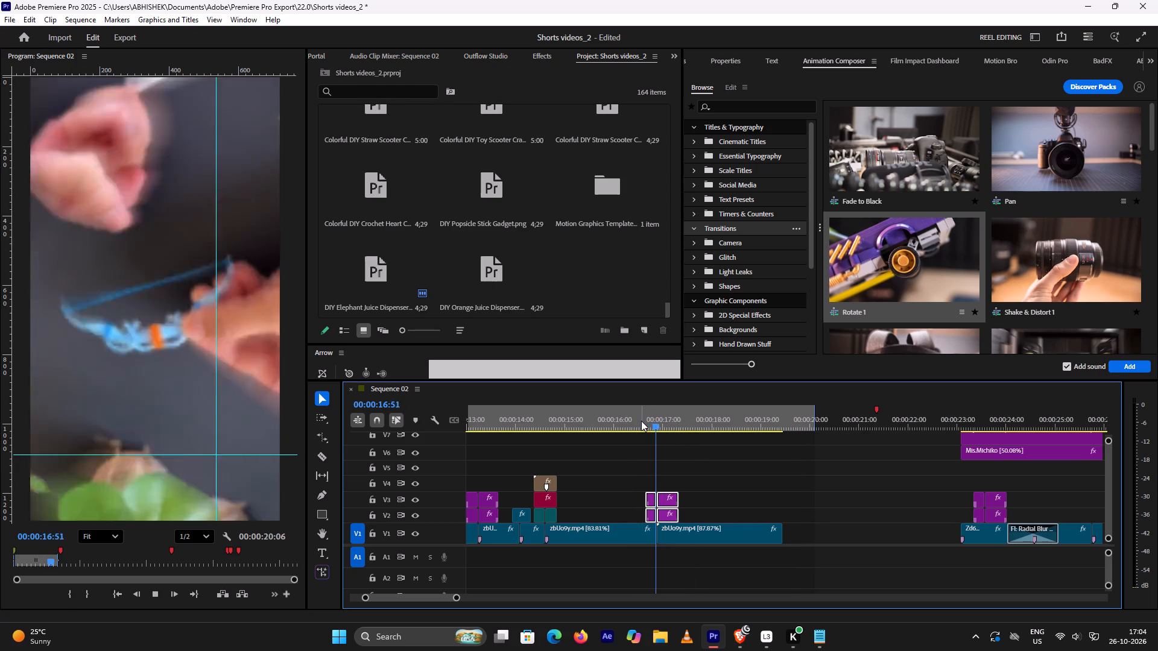
pyautogui.press('space')
pyautogui.click(641, 421)
pyautogui.press('space')
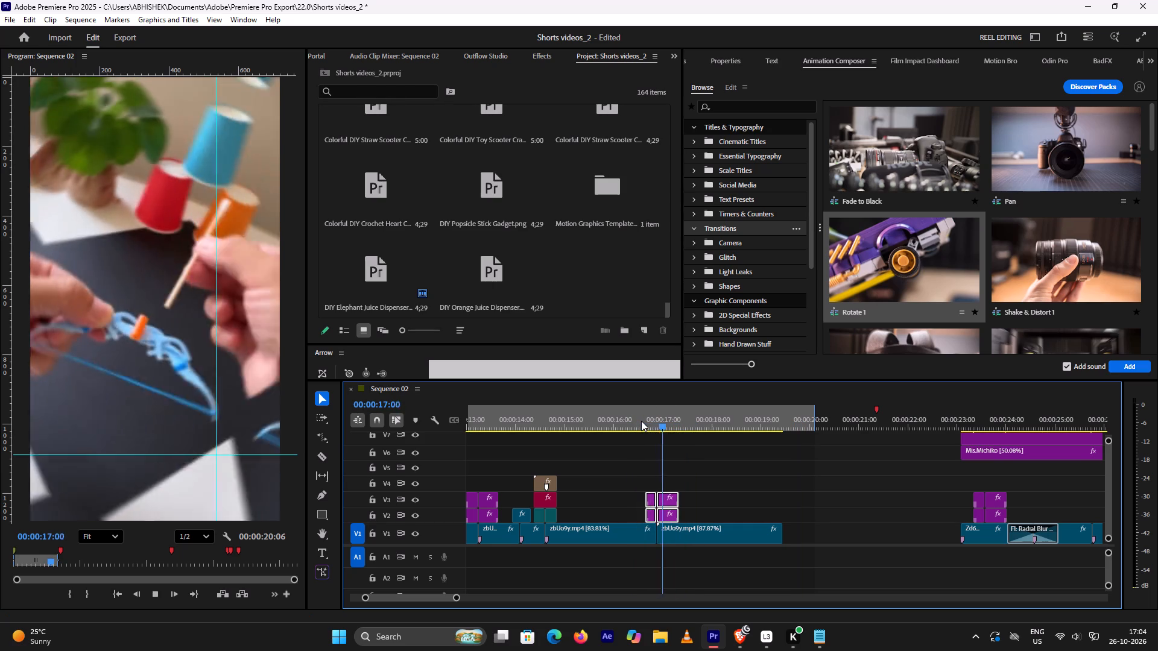
# Look over the rest of Sequence 02, sampling playback of the later craft section from about 29 seconds and again from about 39 seconds.
pyautogui.press('space')
pyautogui.keyDown('alt'); pyautogui.scroll(-5, 731, 422); pyautogui.keyUp('alt')
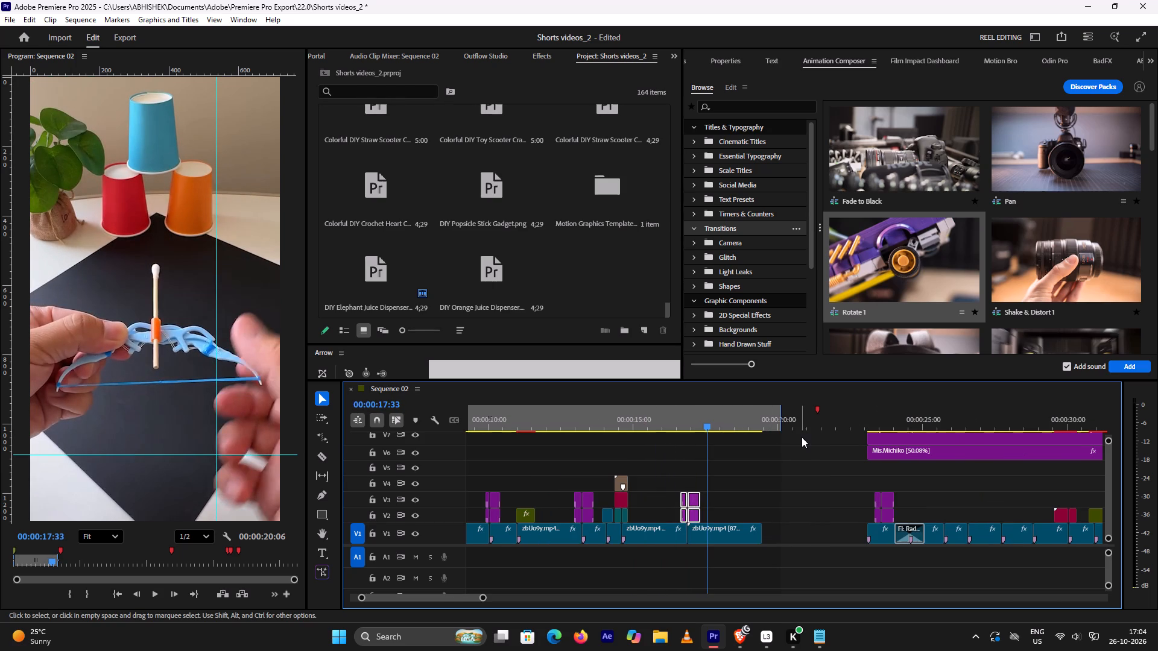
pyautogui.scroll(-1, 802, 437)
pyautogui.scroll(20, 739, 444)
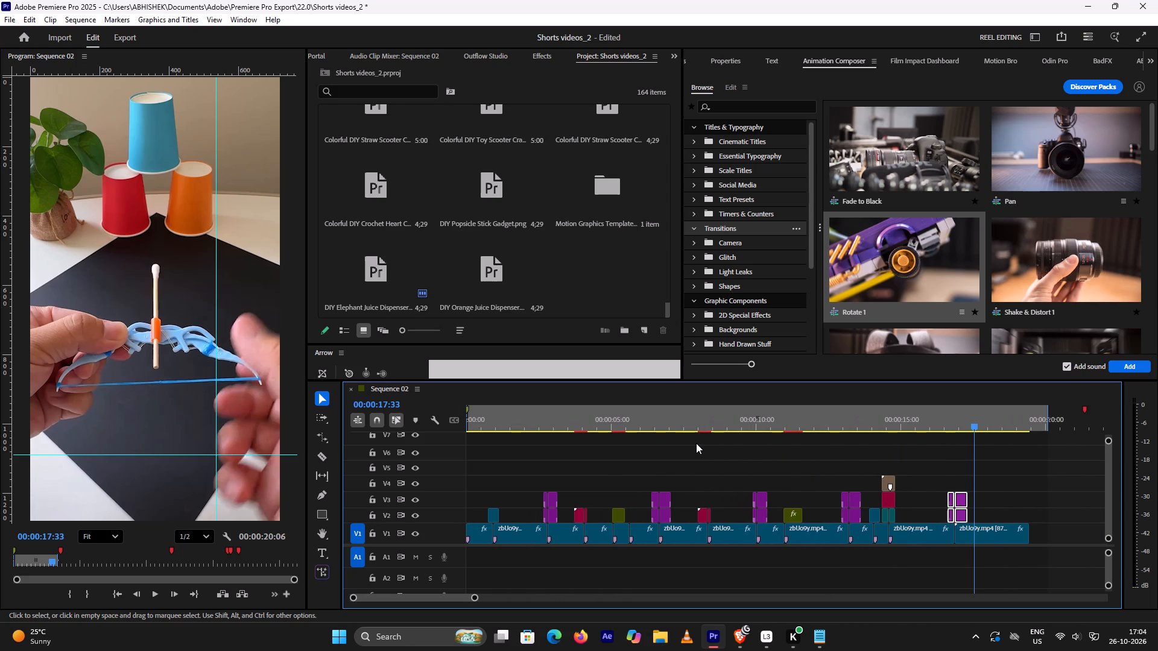
pyautogui.scroll(-19, 695, 444)
pyautogui.scroll(-6, 692, 444)
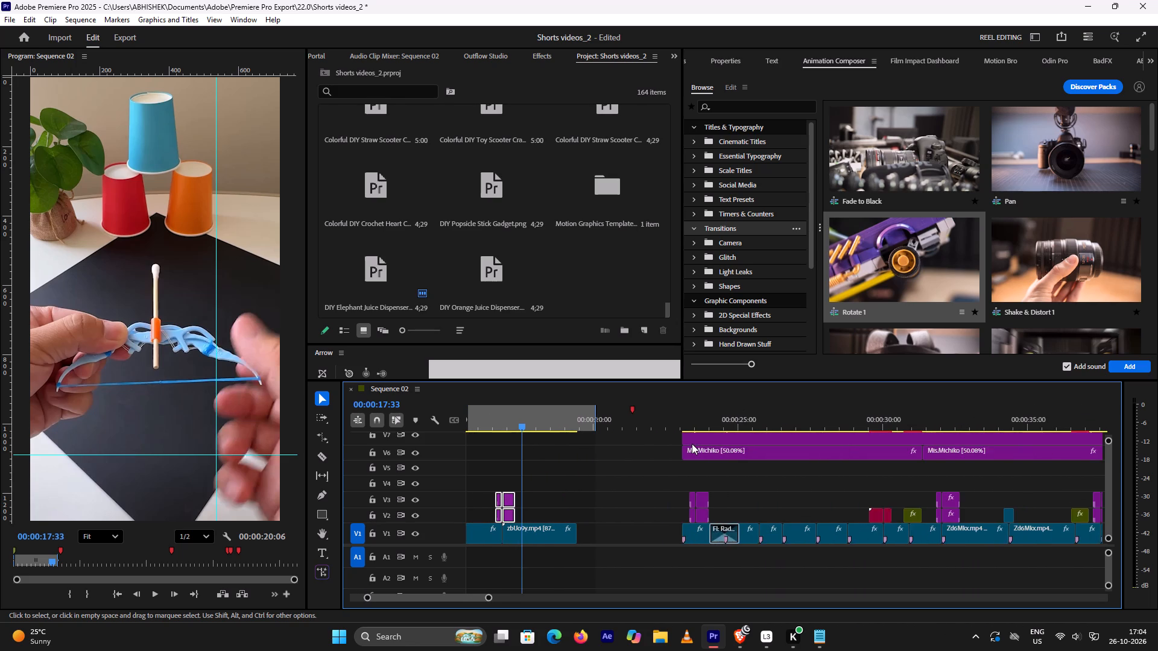
pyautogui.scroll(-11, 692, 442)
pyautogui.keyDown('alt'); pyautogui.scroll(-4, 709, 421); pyautogui.keyUp('alt')
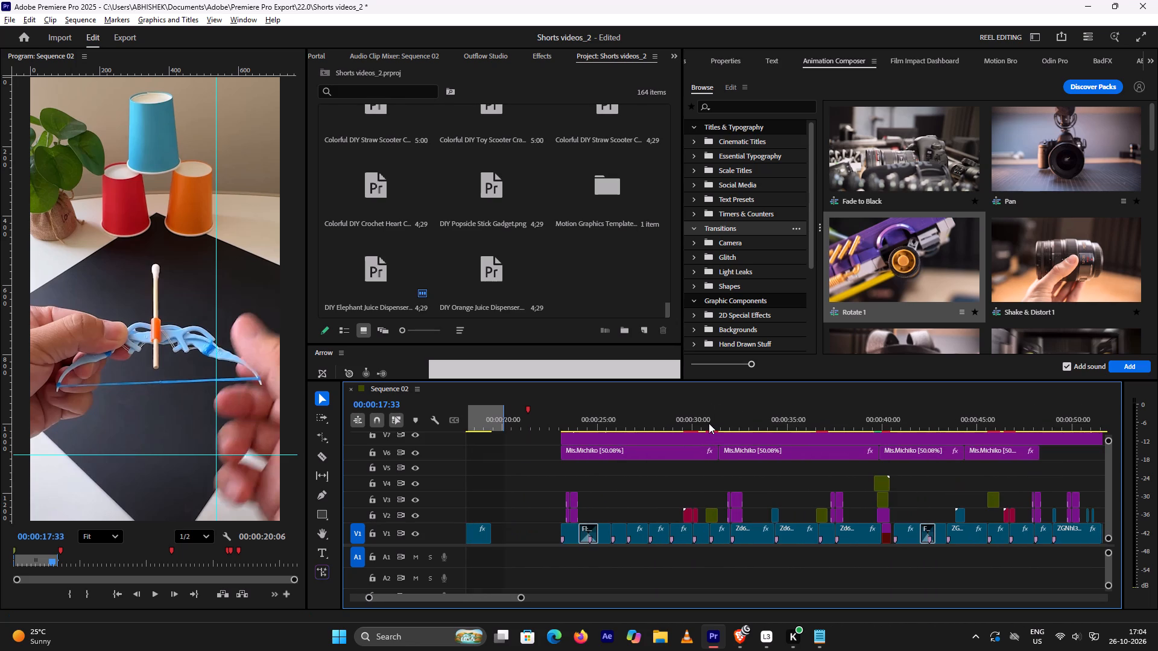
pyautogui.click(677, 418)
pyautogui.press('space')
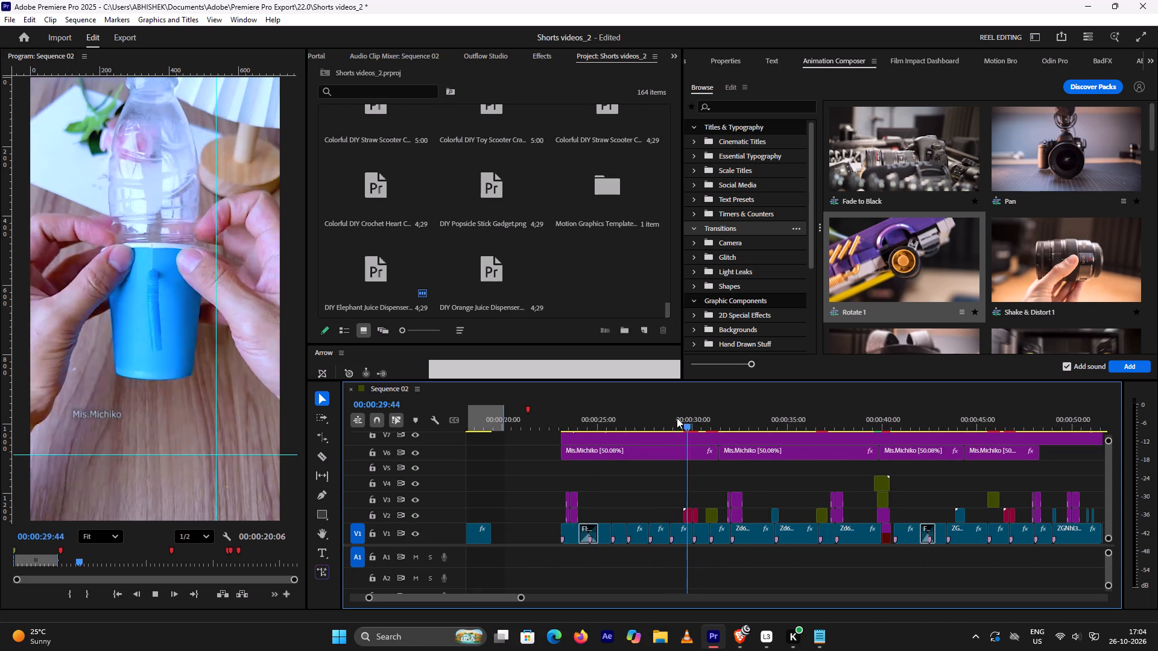
pyautogui.press('space')
pyautogui.click(870, 419)
pyautogui.press('space')
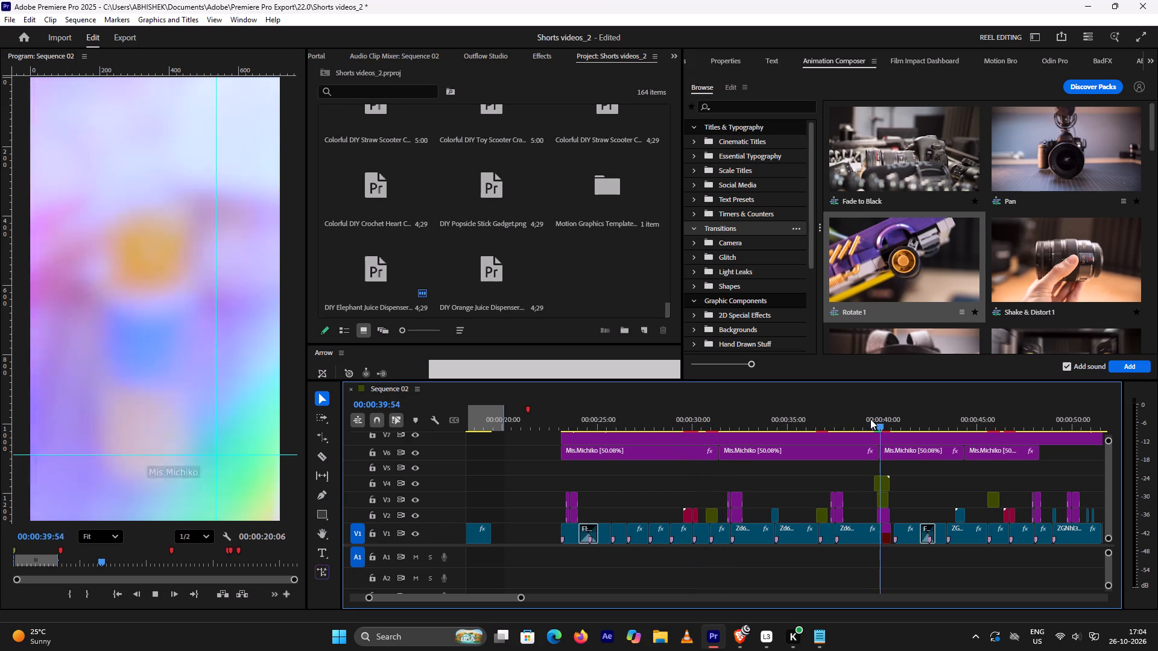
pyautogui.press('space')
# Scrub the final bow clip on V1 between about 17:49 and 18:31 to find a clear frame of the bow aimed at the cups.
pyautogui.scroll(12, 709, 439)
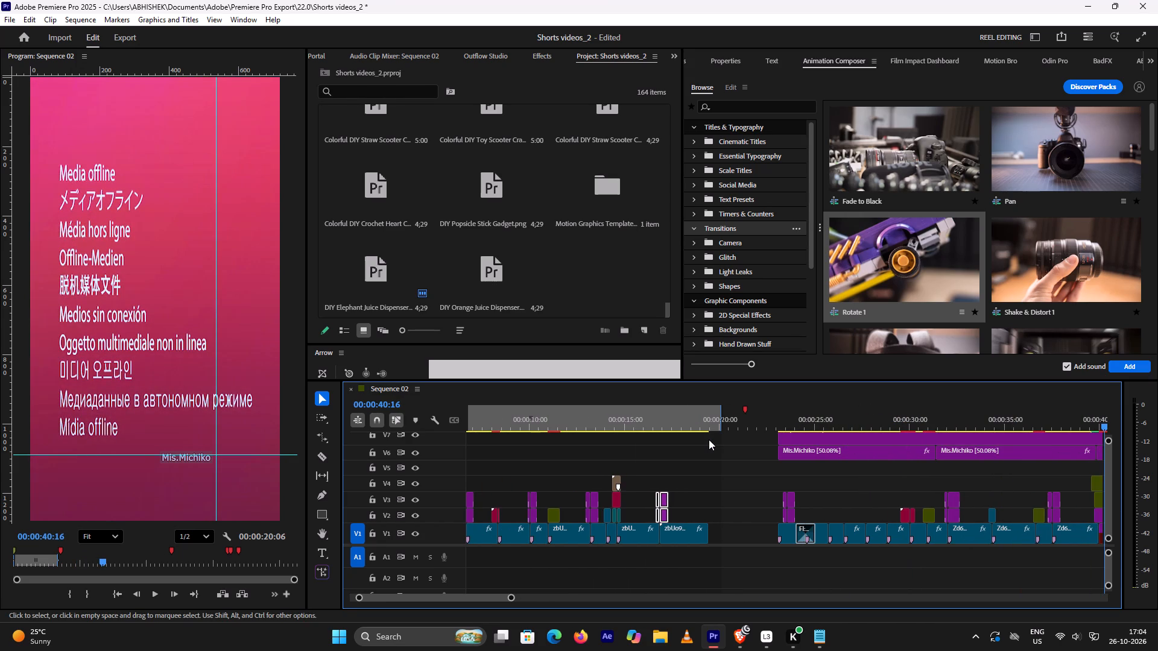
pyautogui.click(692, 415)
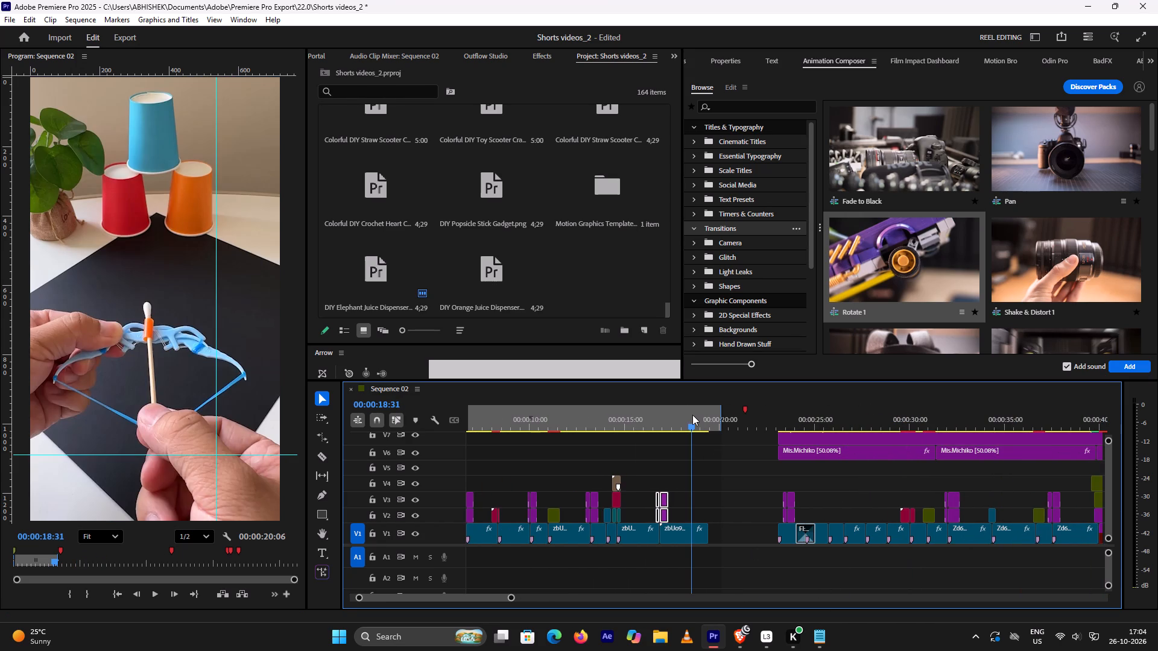
pyautogui.moveTo(690, 422); pyautogui.dragTo(680, 429)
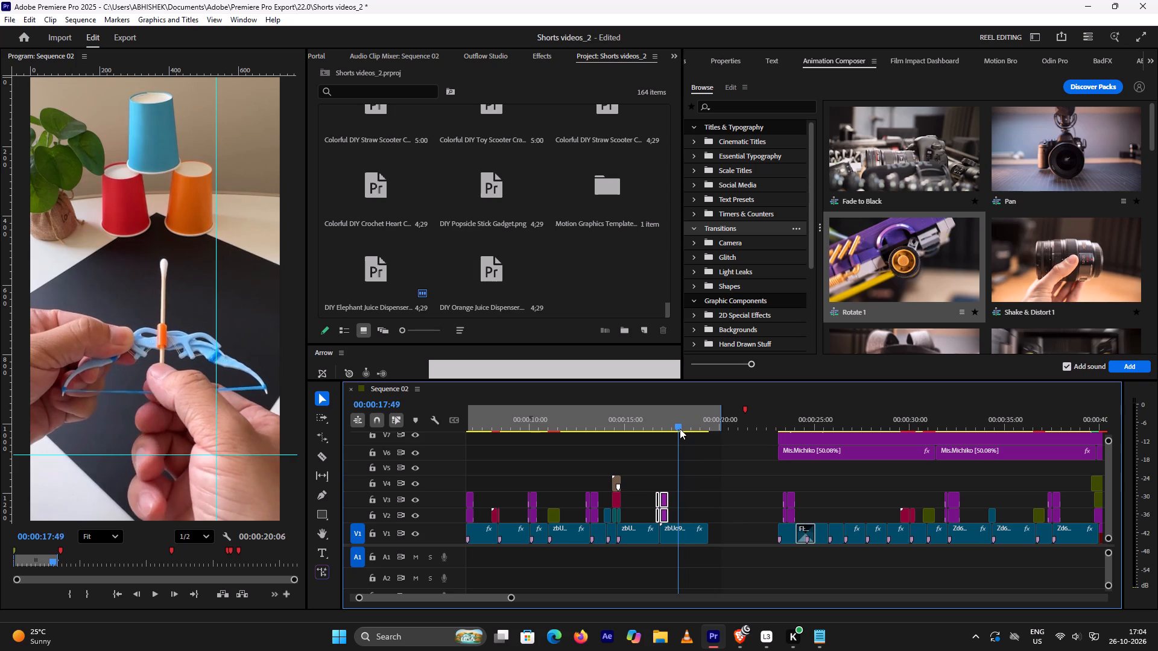
pyautogui.moveTo(680, 429); pyautogui.dragTo(688, 436)
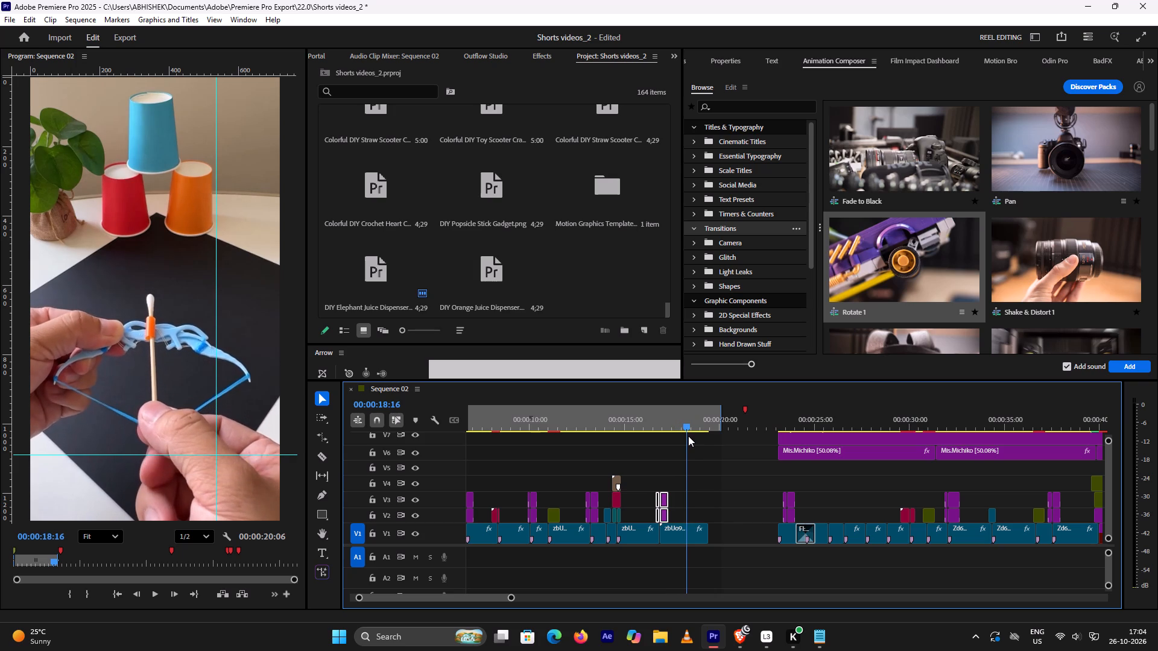
pyautogui.moveTo(688, 436); pyautogui.dragTo(691, 437)
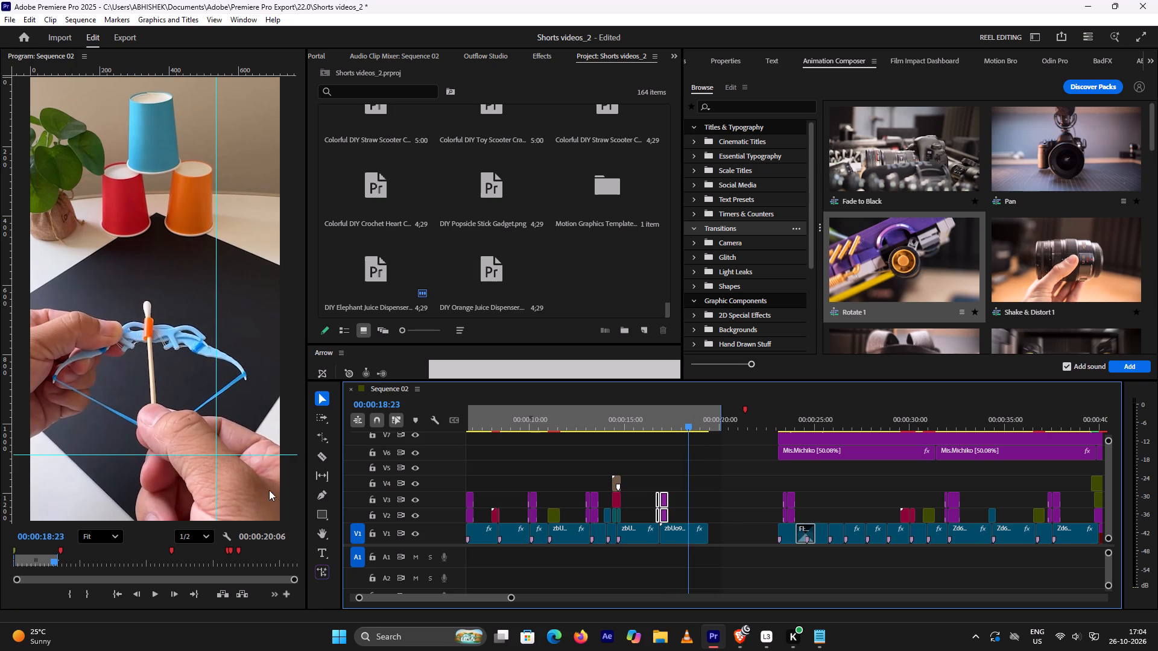
# Remove the horizontal and vertical guides from the program preview.
pyautogui.moveTo(212, 455); pyautogui.dragTo(178, 0)
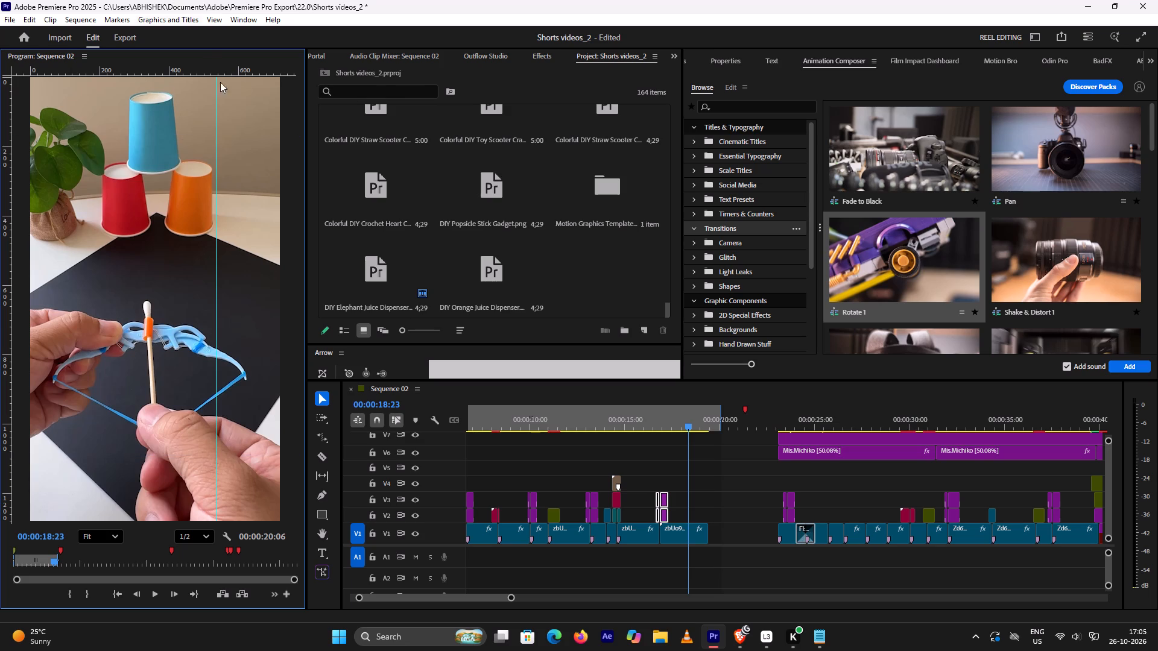
pyautogui.moveTo(217, 179); pyautogui.dragTo(0, 195)
# Park the playhead at 00:00:18:12 and capture a screenshot of the full vertical preview frame showing the bow and stacked cups.
pyautogui.moveTo(686, 422); pyautogui.dragTo(691, 423)
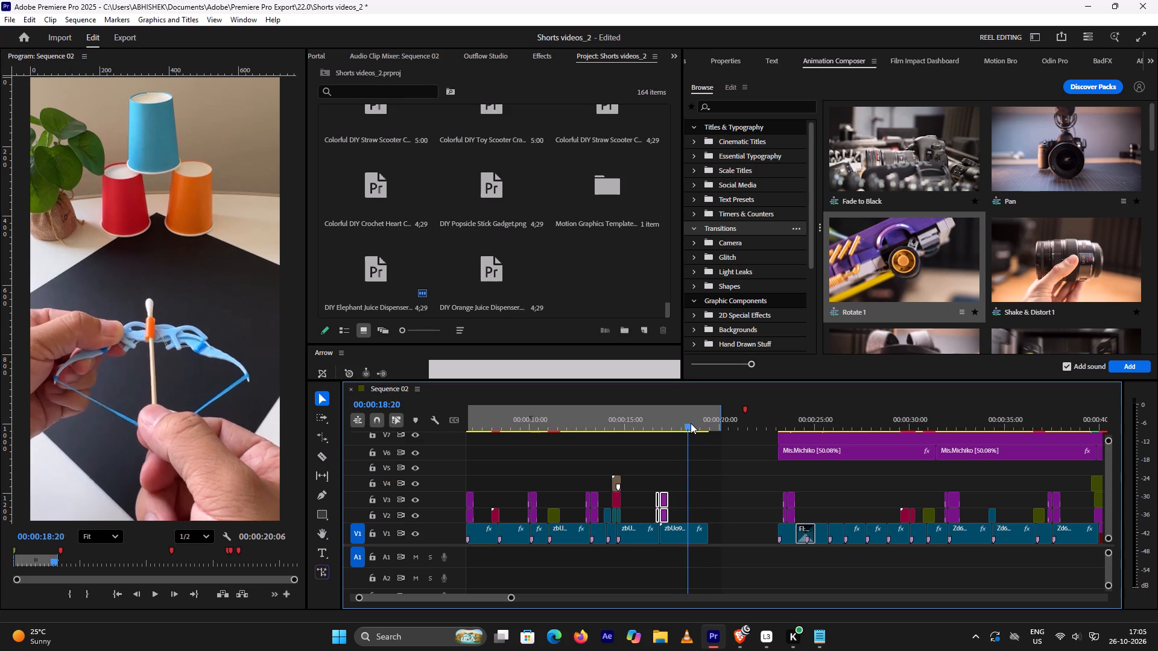
pyautogui.moveTo(691, 423); pyautogui.dragTo(693, 426)
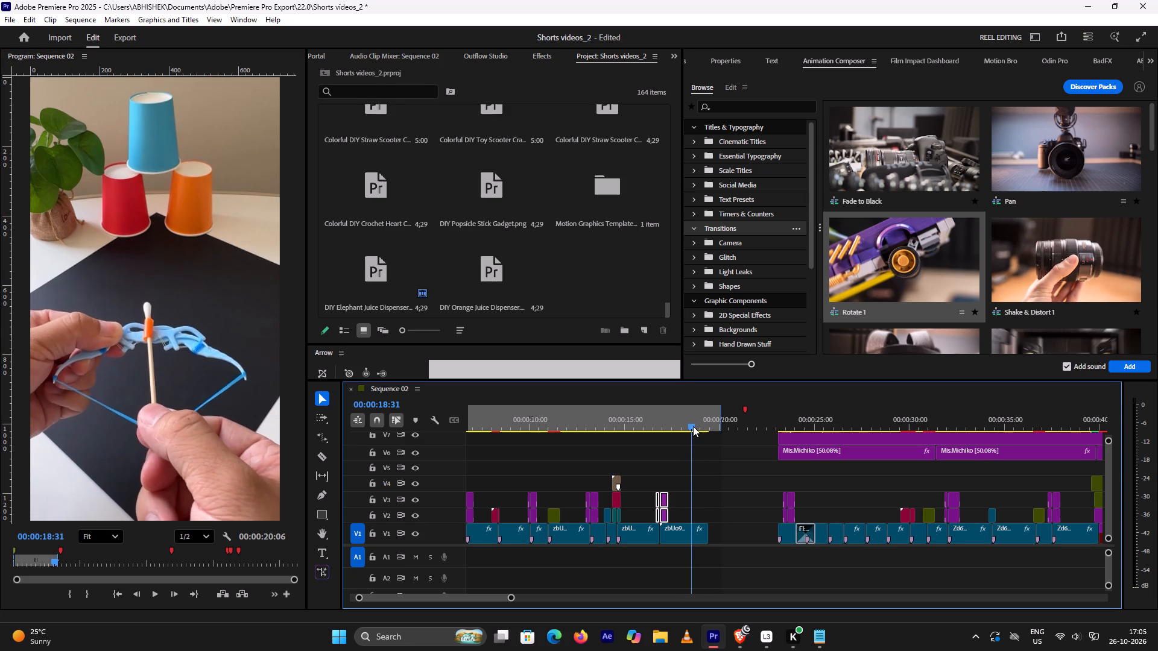
pyautogui.moveTo(693, 426); pyautogui.dragTo(688, 429)
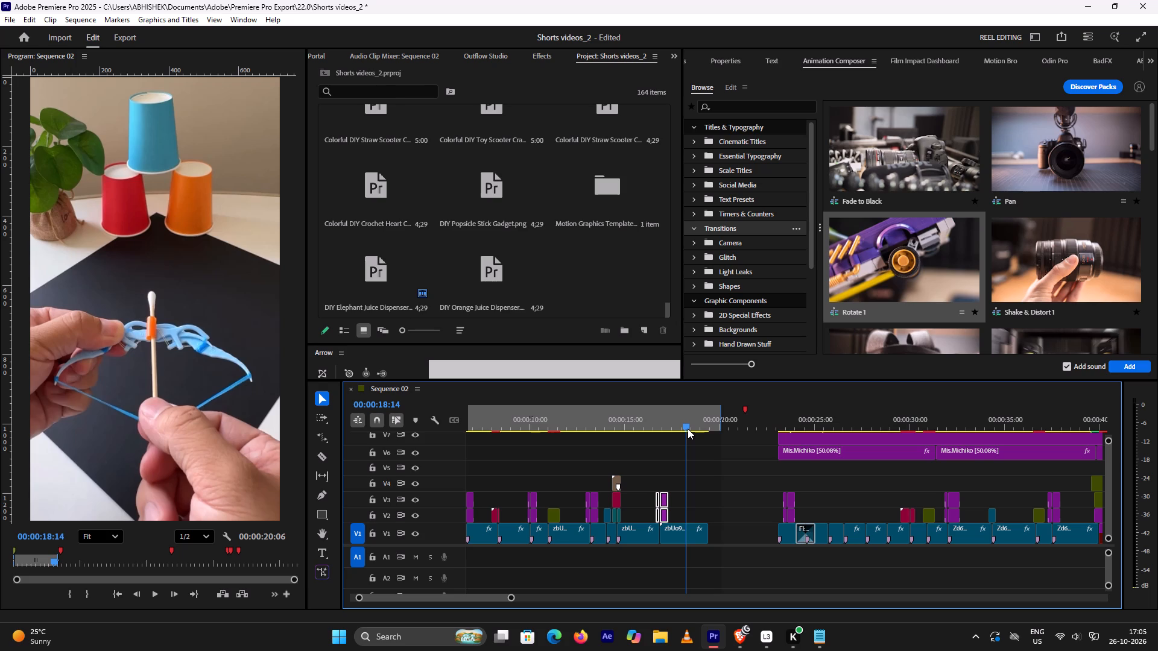
pyautogui.moveTo(688, 429); pyautogui.dragTo(687, 429)
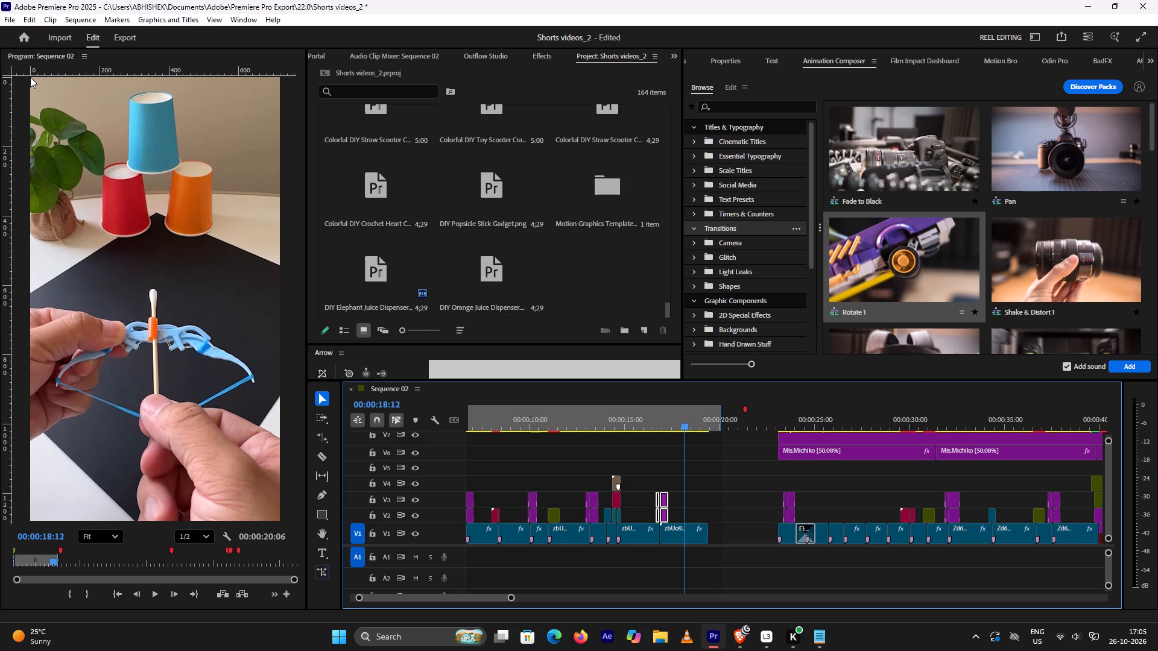
pyautogui.press('Print')
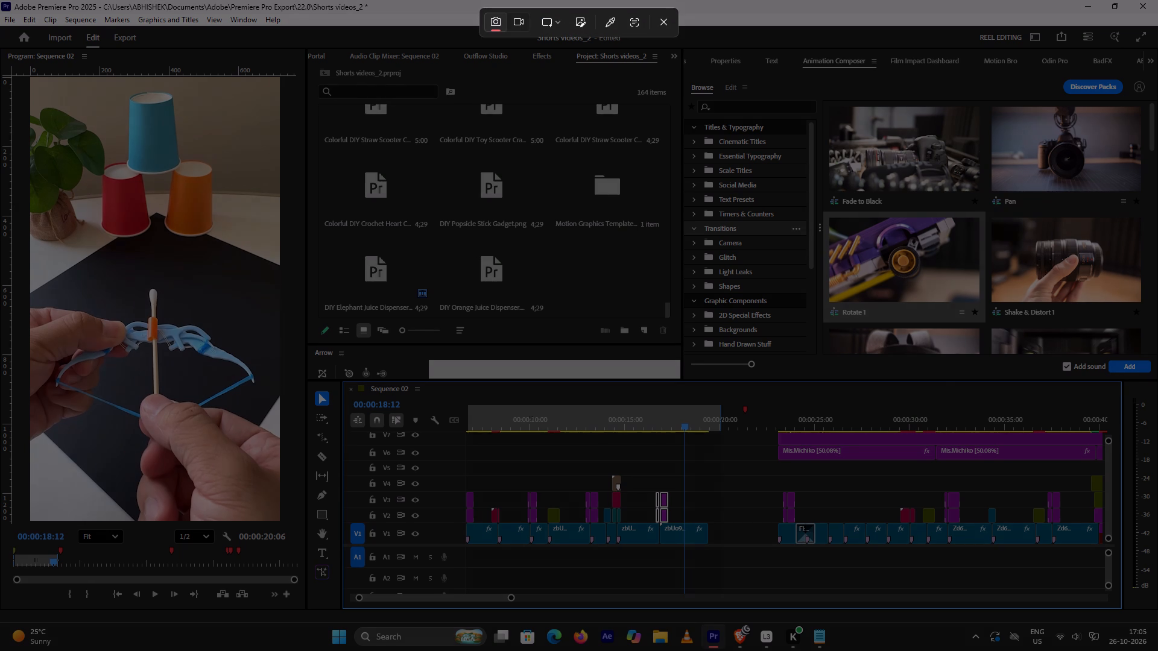
pyautogui.moveTo(31, 77); pyautogui.dragTo(272, 485)
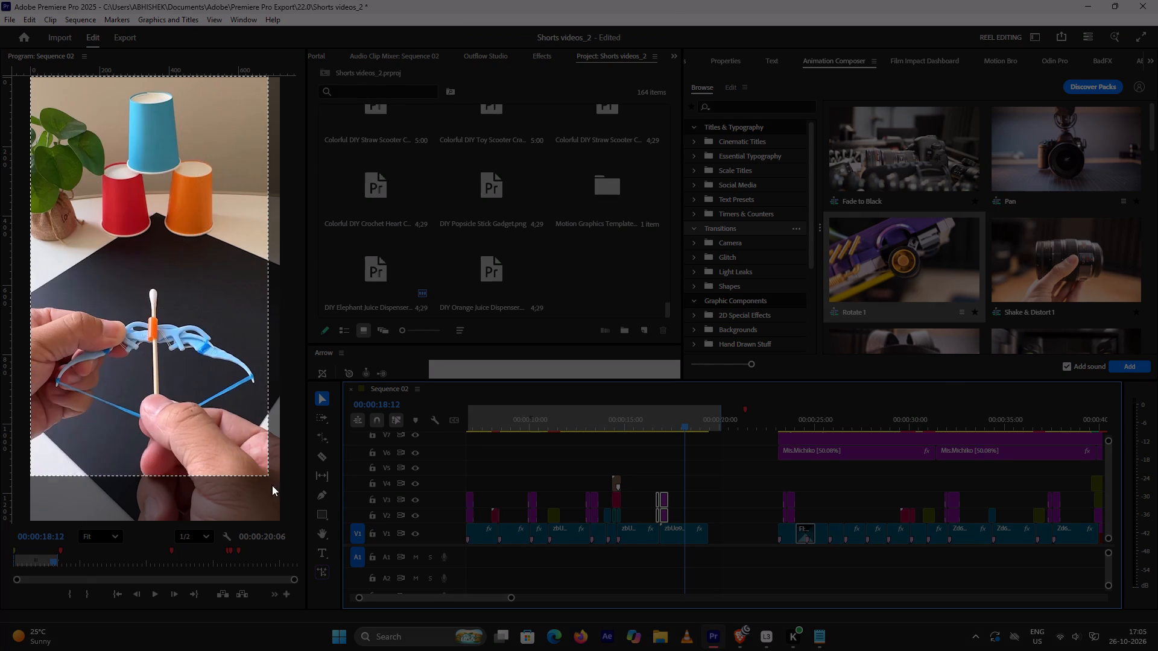
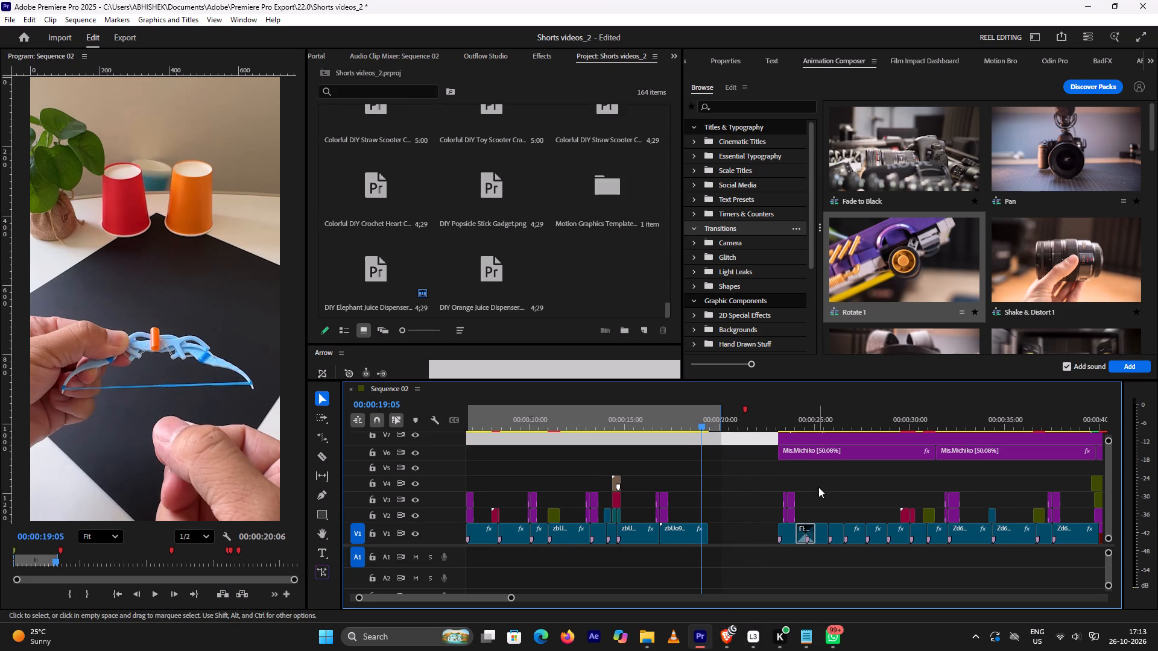
pyautogui.keyDown('alt'); pyautogui.scroll(-3, 817, 490); pyautogui.keyUp('alt')
pyautogui.scroll(-3, 812, 489)
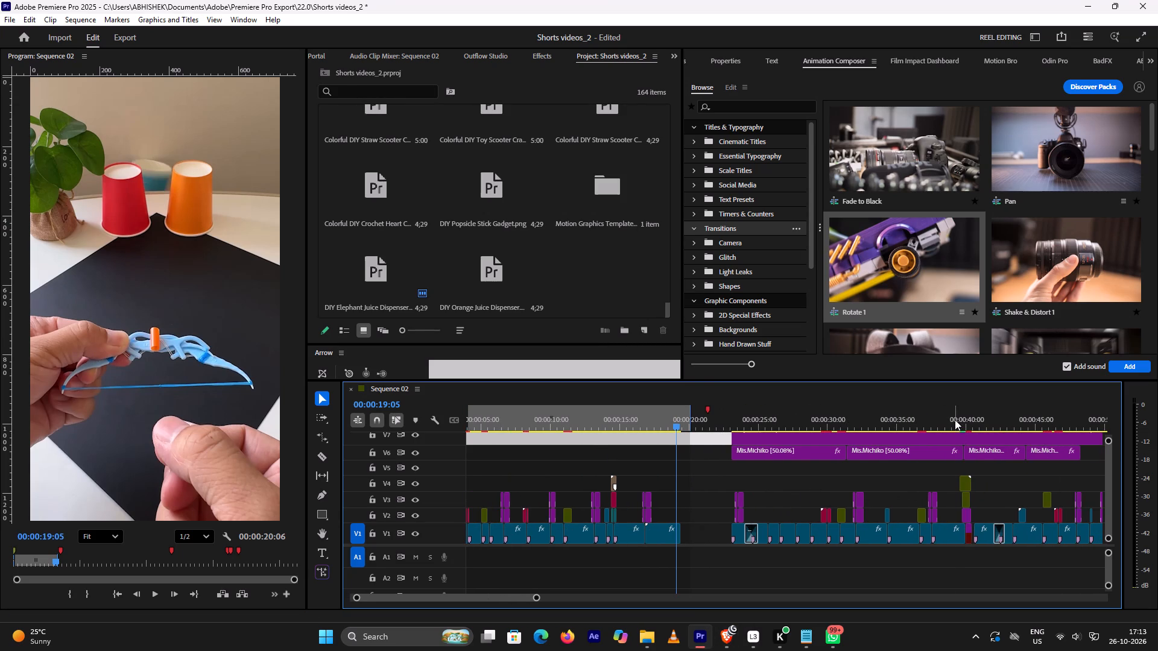
pyautogui.click(954, 419)
pyautogui.press('space')
pyautogui.press('space')
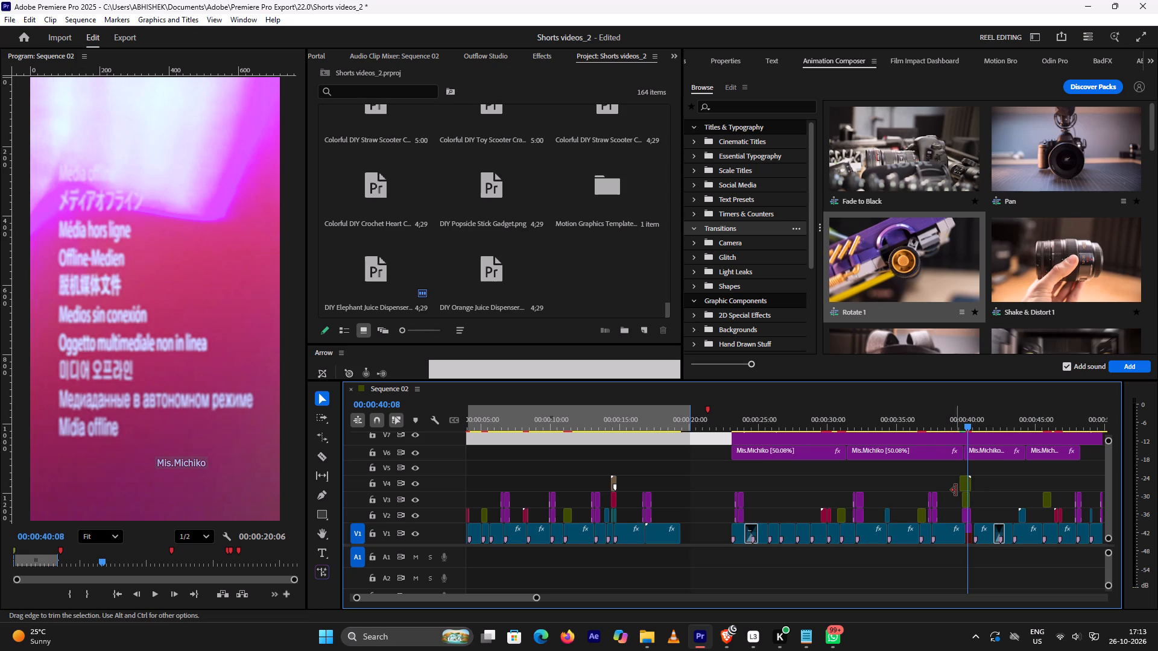
pyautogui.keyDown('alt'); pyautogui.scroll(3, 956, 490); pyautogui.keyUp('alt')
pyautogui.click(958, 420)
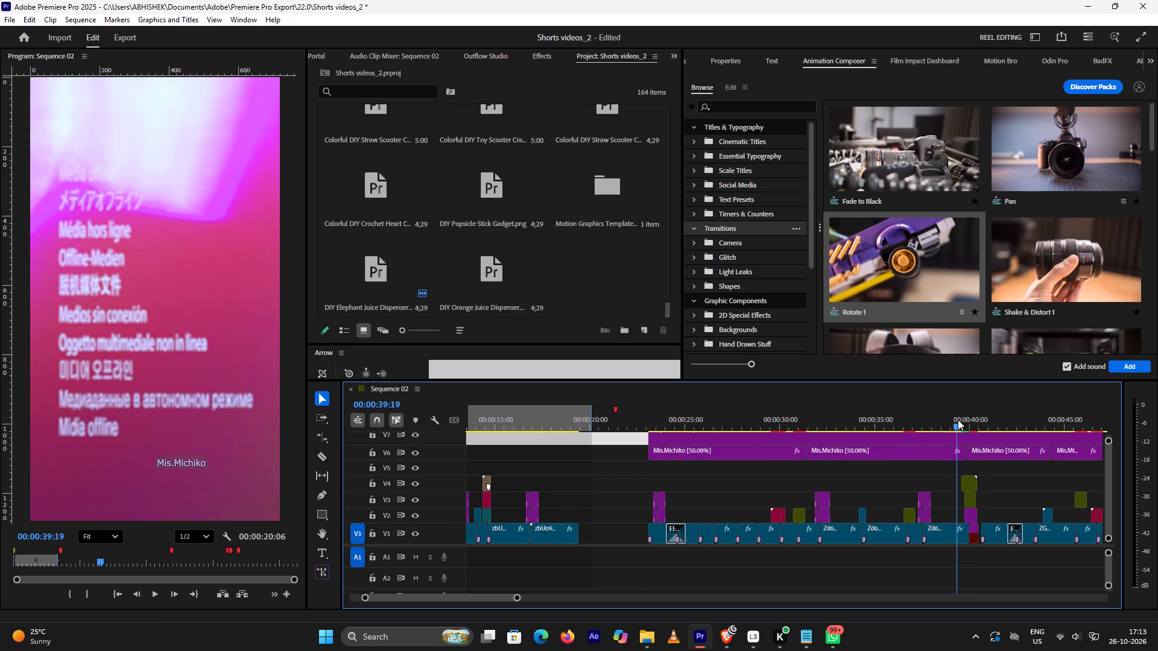
pyautogui.press('space')
pyautogui.press('space')
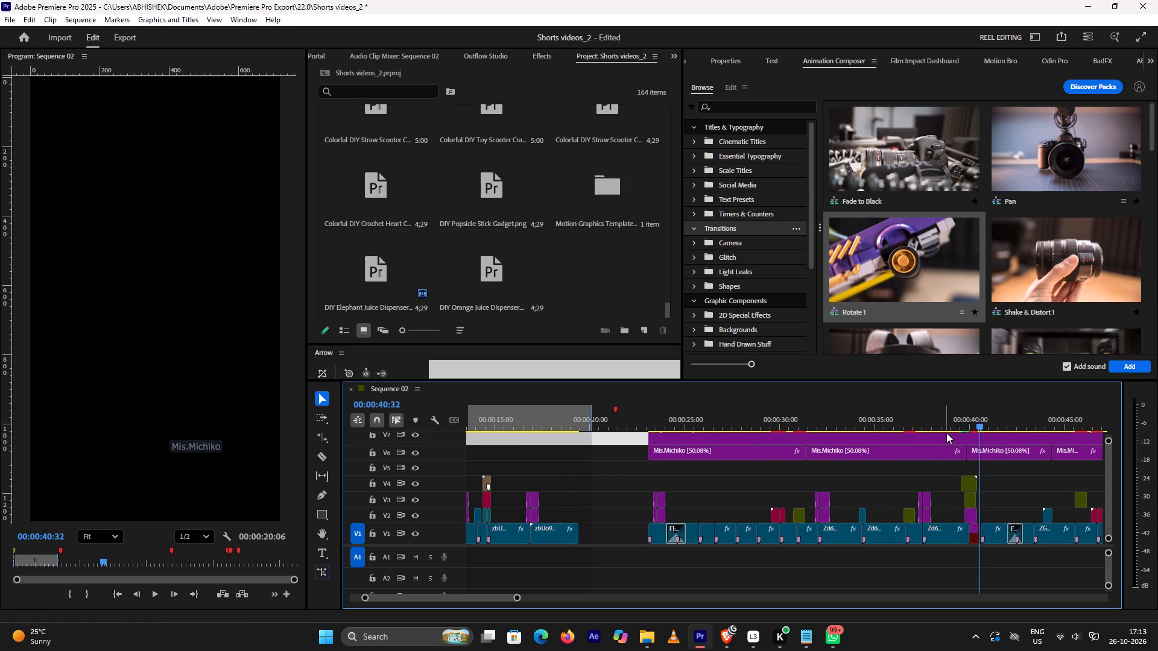
pyautogui.moveTo(949, 468); pyautogui.dragTo(972, 521)
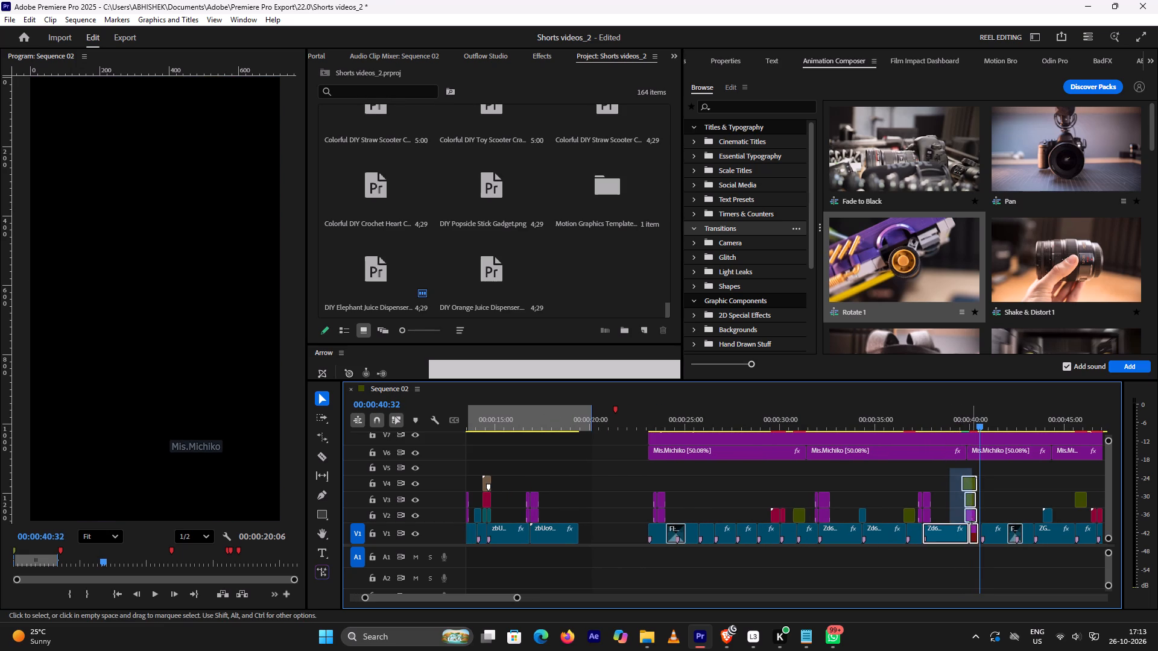
pyautogui.moveTo(972, 521); pyautogui.dragTo(973, 518)
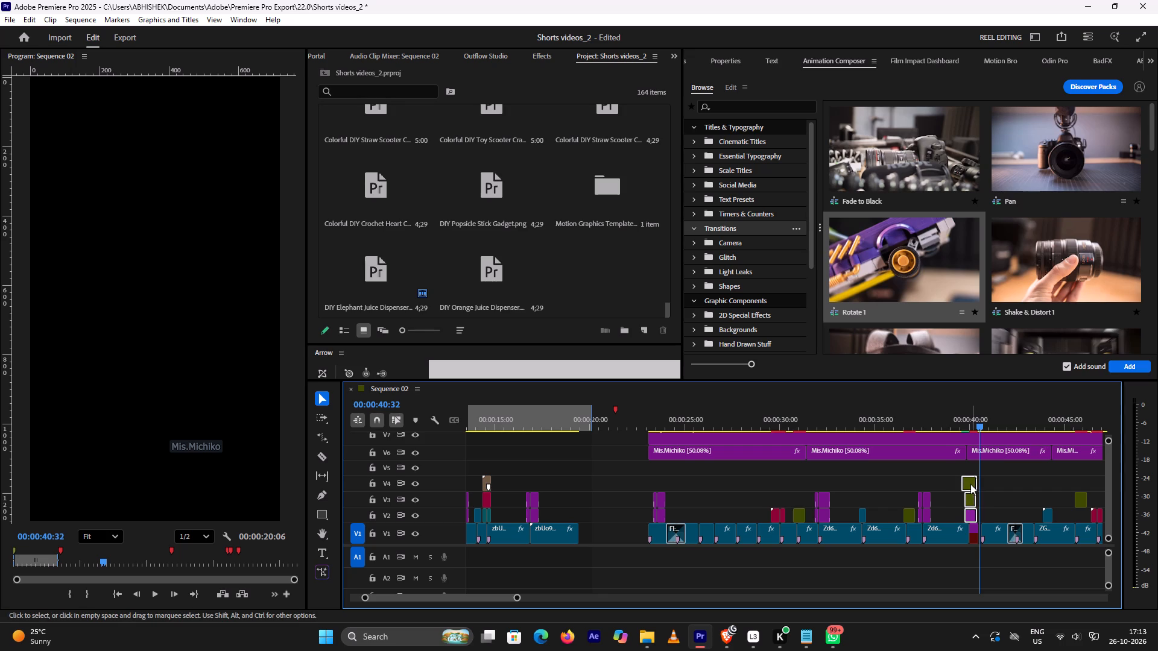
pyautogui.moveTo(967, 482); pyautogui.dragTo(585, 478)
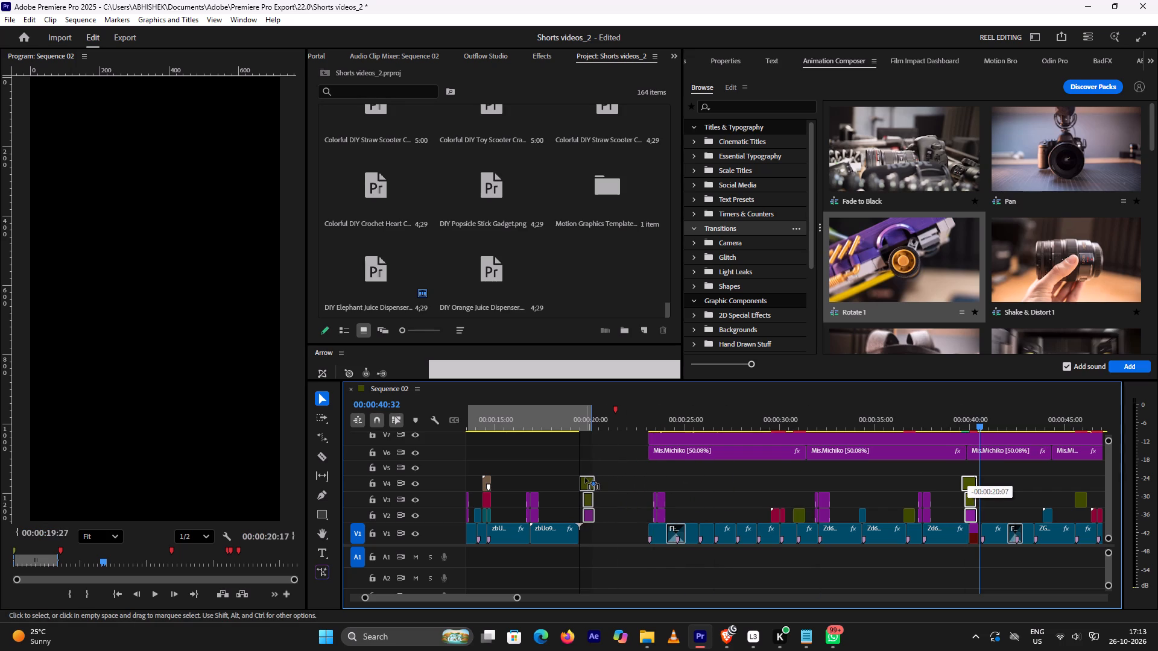
pyautogui.moveTo(585, 478); pyautogui.dragTo(577, 483)
# Play back the end of the bow footage from just before the V2–V4 transition clips to check the transition.
pyautogui.keyDown('alt'); pyautogui.scroll(6, 649, 499); pyautogui.keyUp('alt')
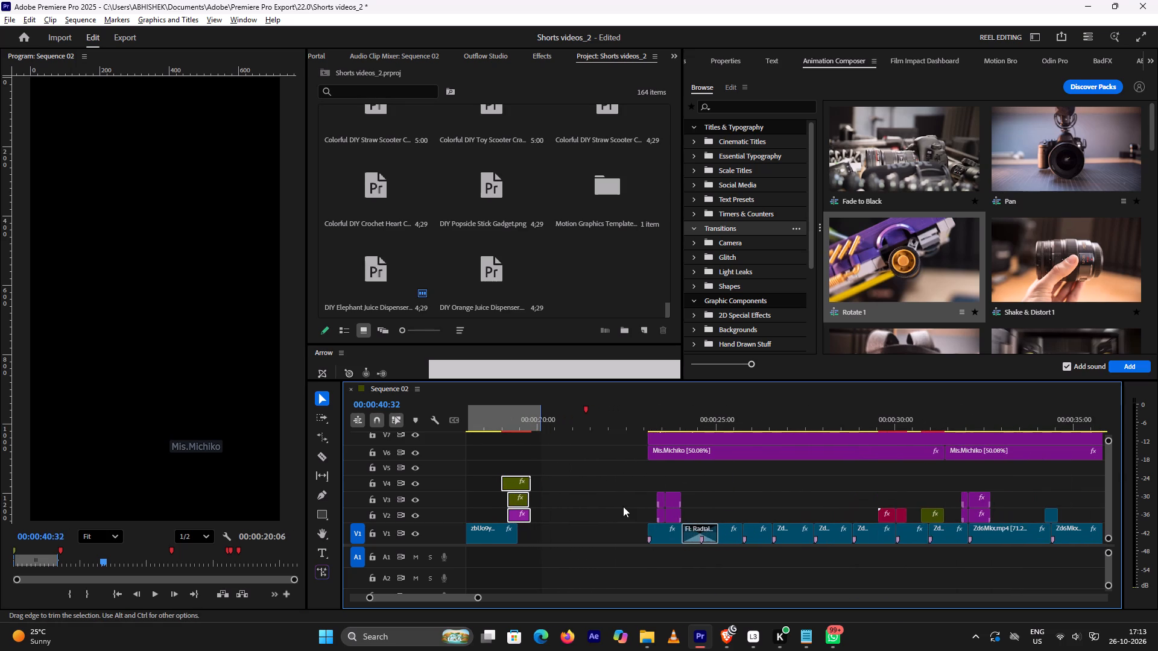
pyautogui.scroll(5, 590, 508)
pyautogui.click(588, 412)
pyautogui.press('space')
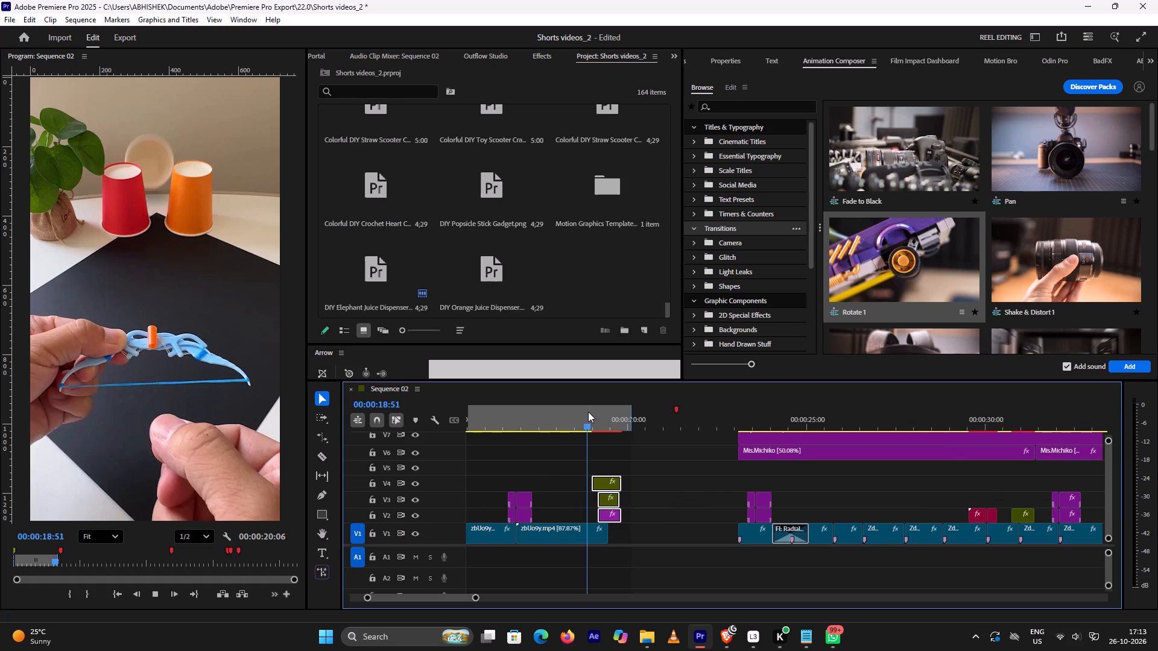
pyautogui.press('space')
pyautogui.press('space')
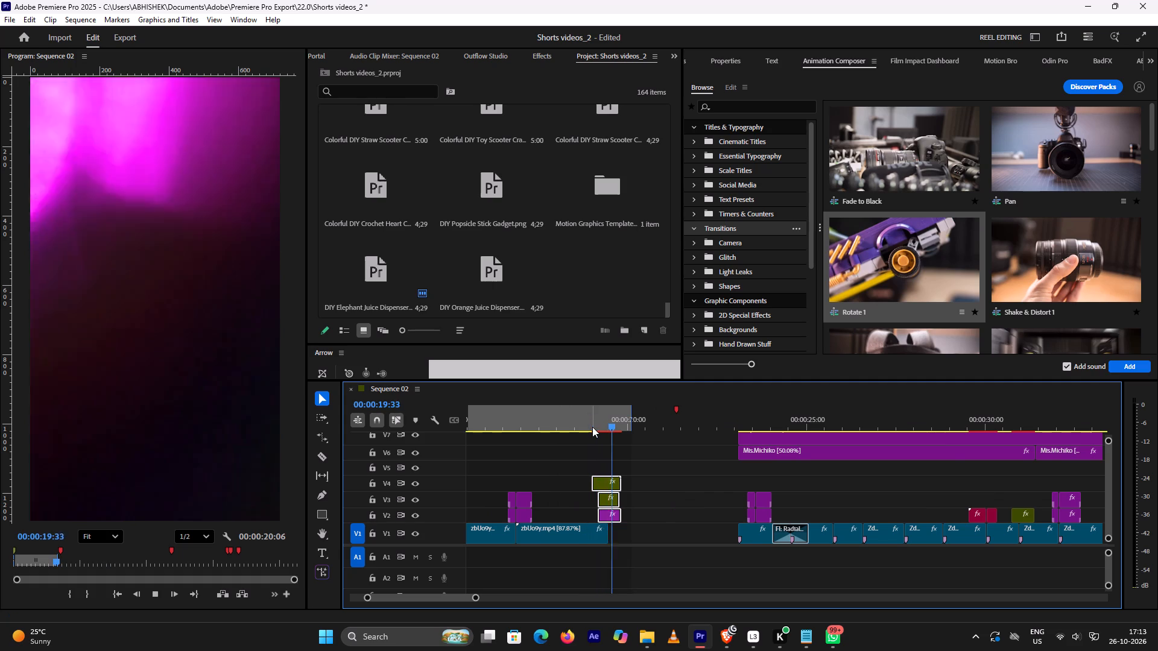
pyautogui.press('space')
pyautogui.click(590, 418)
pyautogui.press('space')
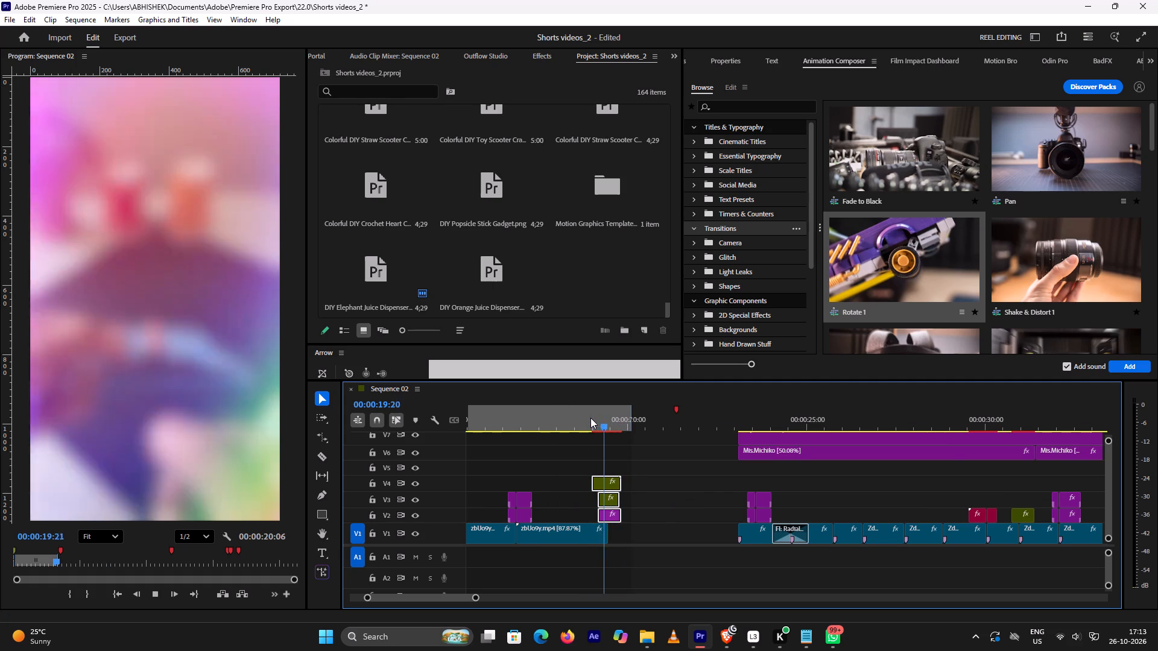
pyautogui.press('space')
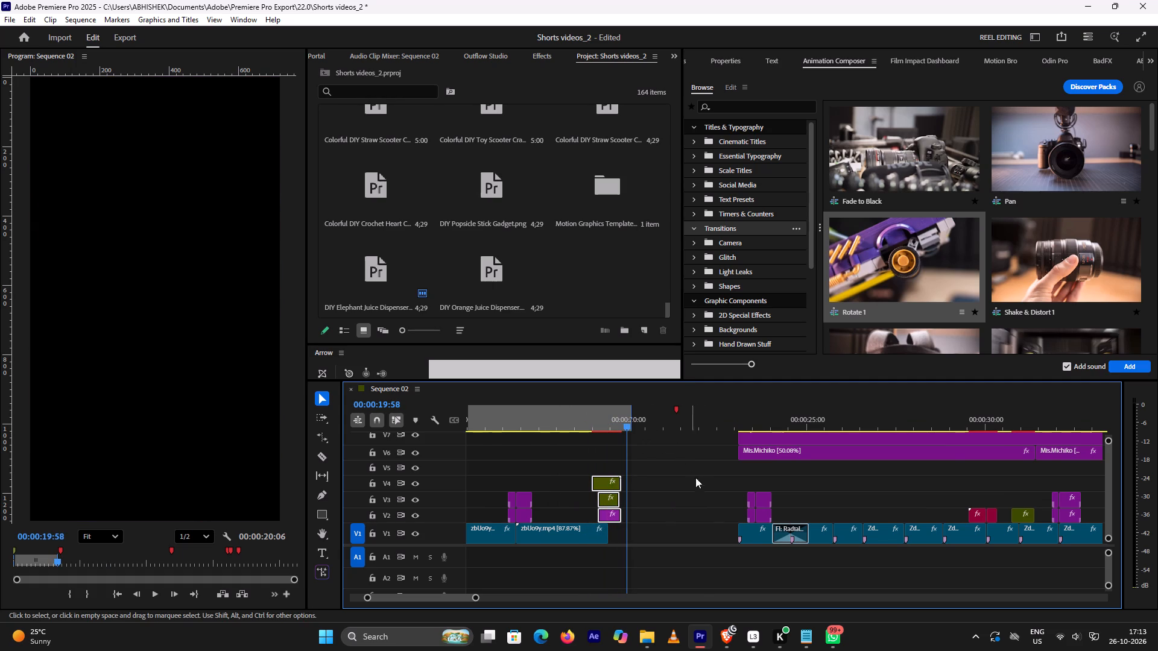
# Switch to File Explorer and open the Downloads folder.
pyautogui.click(639, 643)
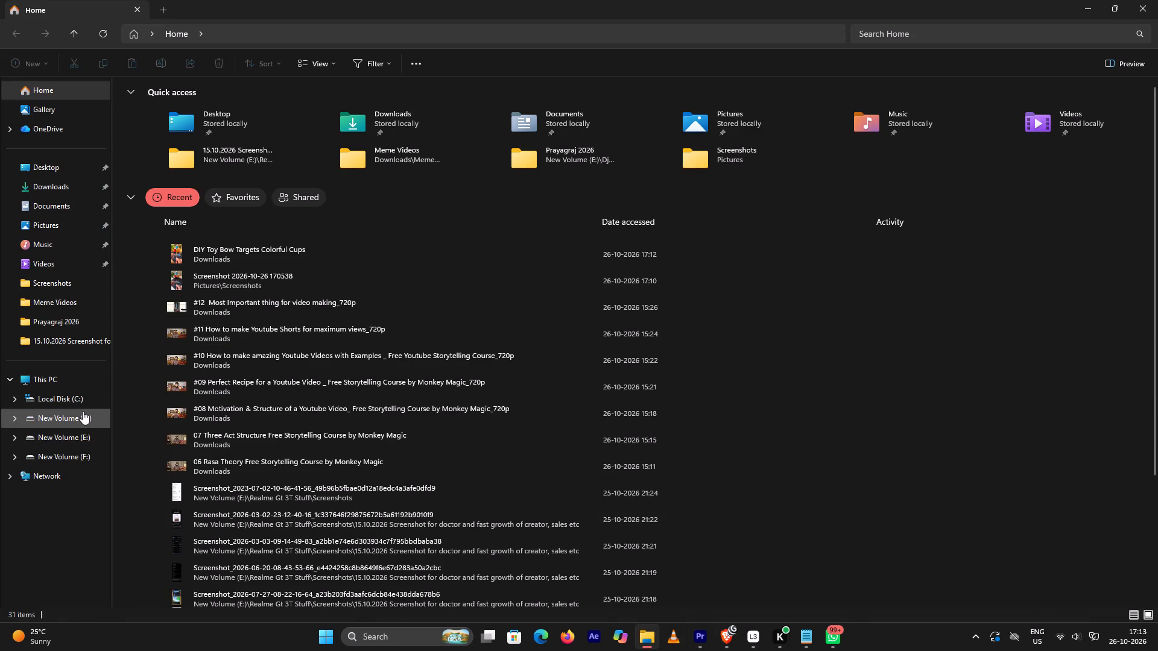
pyautogui.click(75, 204)
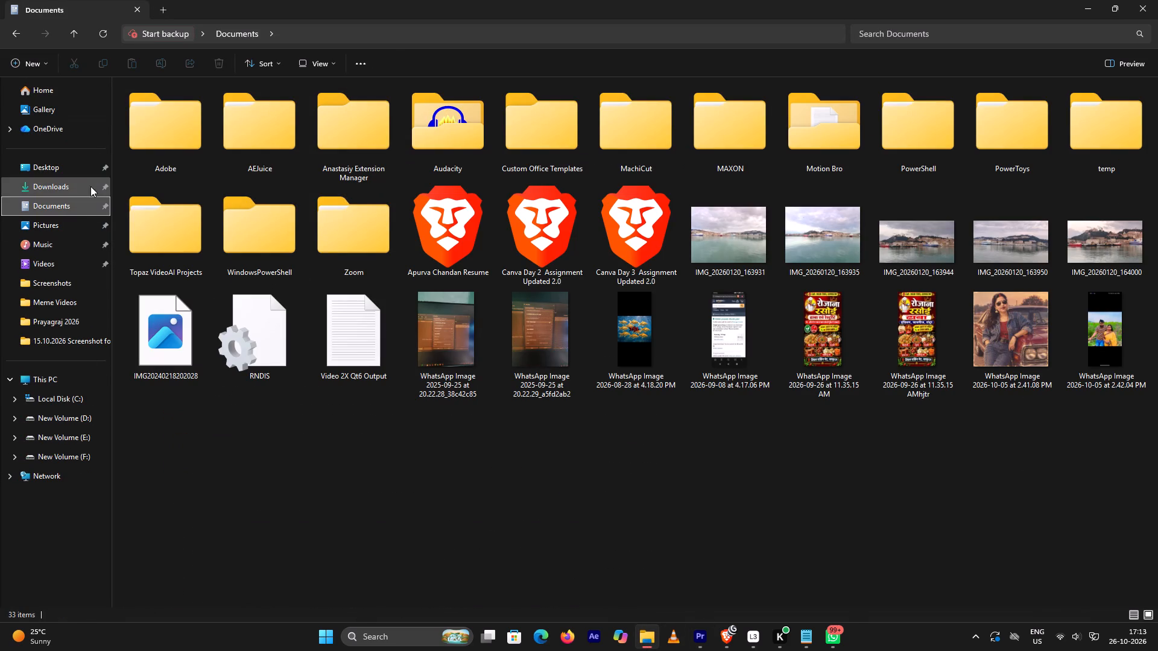
pyautogui.click(72, 188)
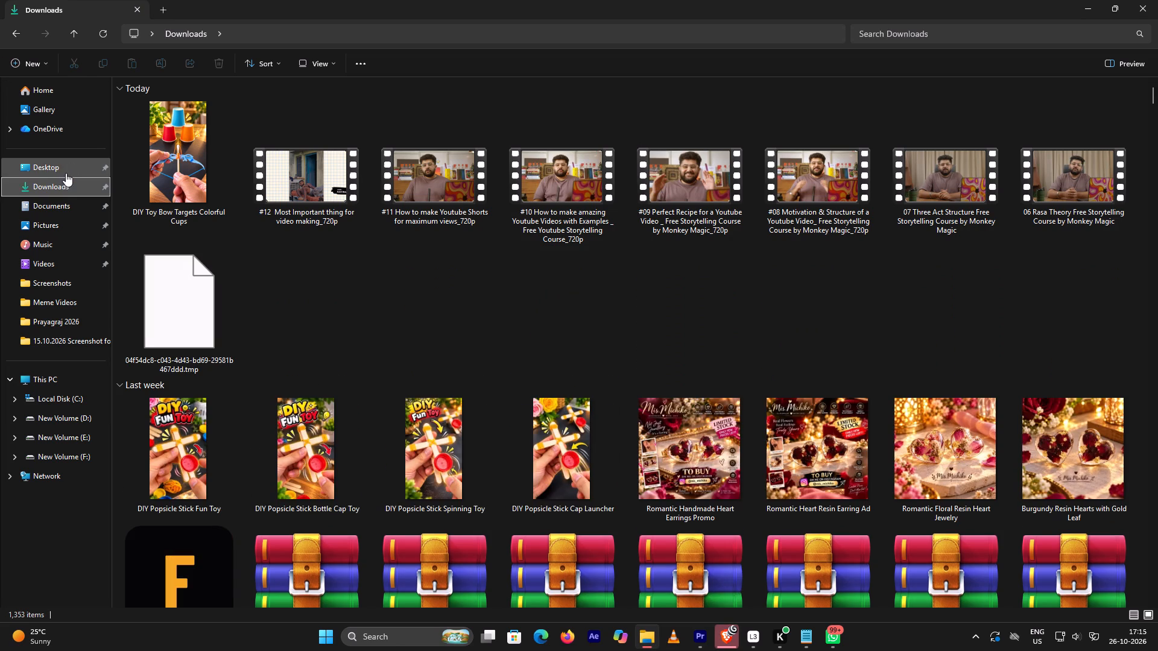
pyautogui.click(66, 173)
pyautogui.click(65, 186)
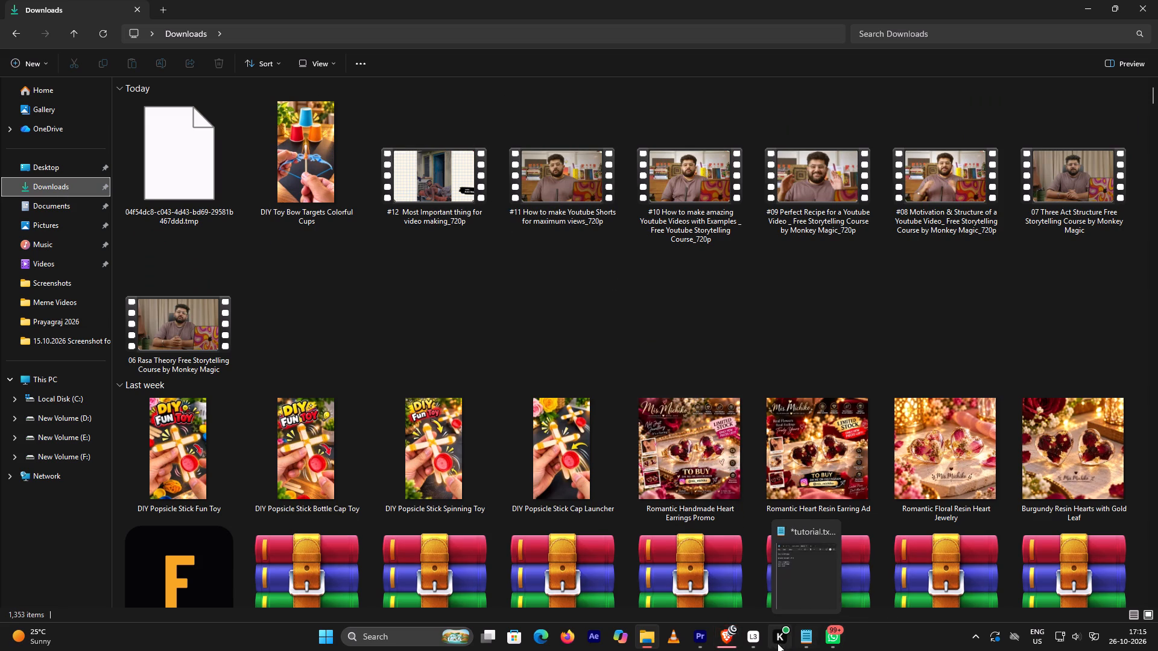
pyautogui.click(735, 644)
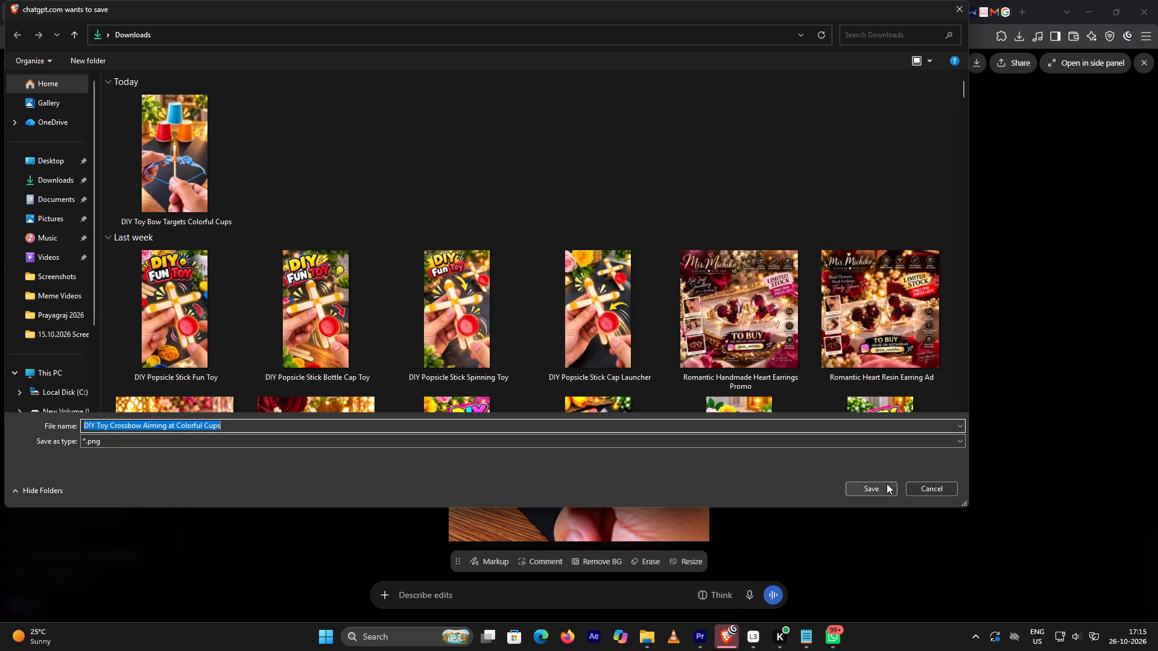
pyautogui.click(885, 484)
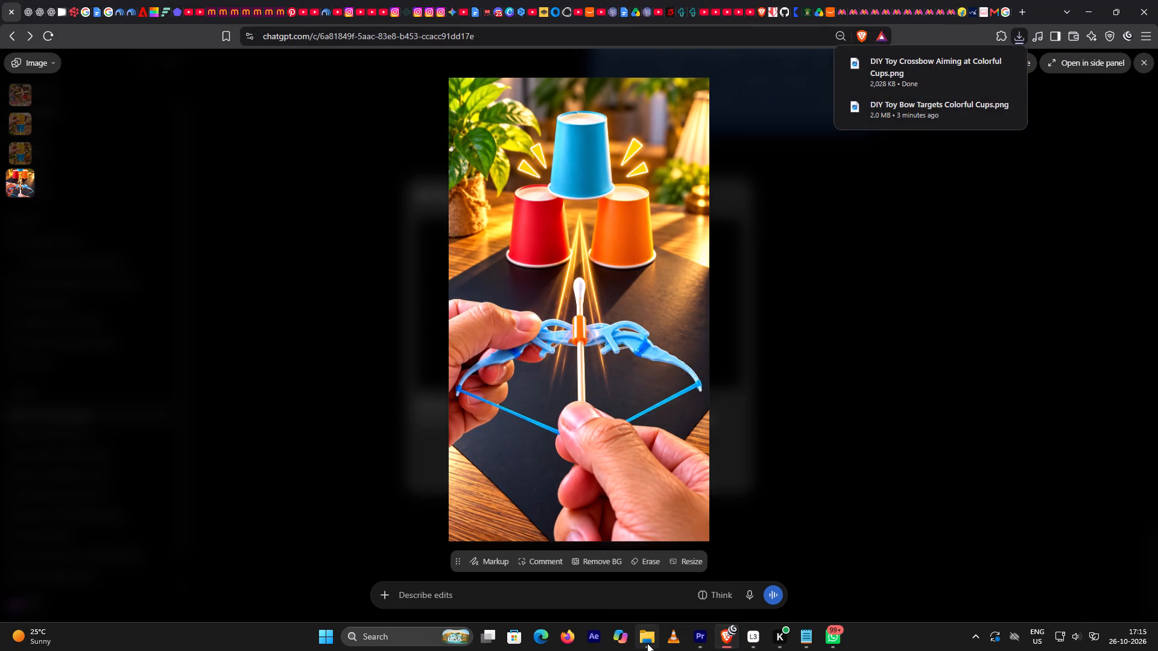
pyautogui.click(647, 643)
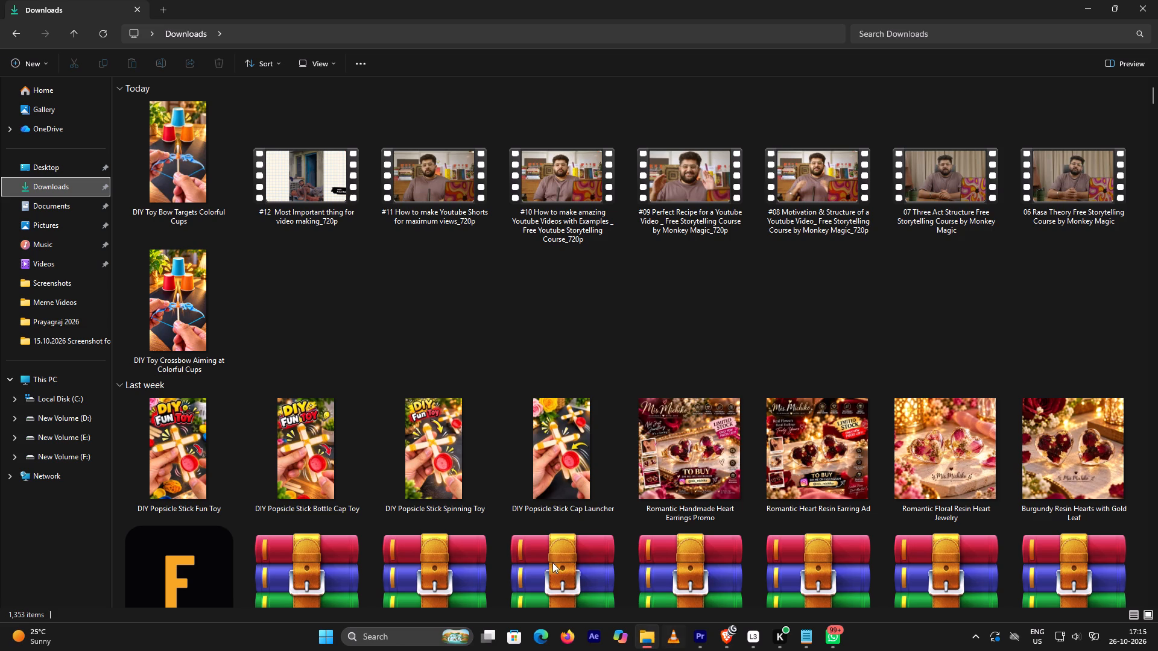
# In Premiere Pro, import the DIY Toy Crossbow Aiming at Colorful Cups and DIY Toy Bow Targets Colorful Cups images from Downloads.
pyautogui.click(713, 638)
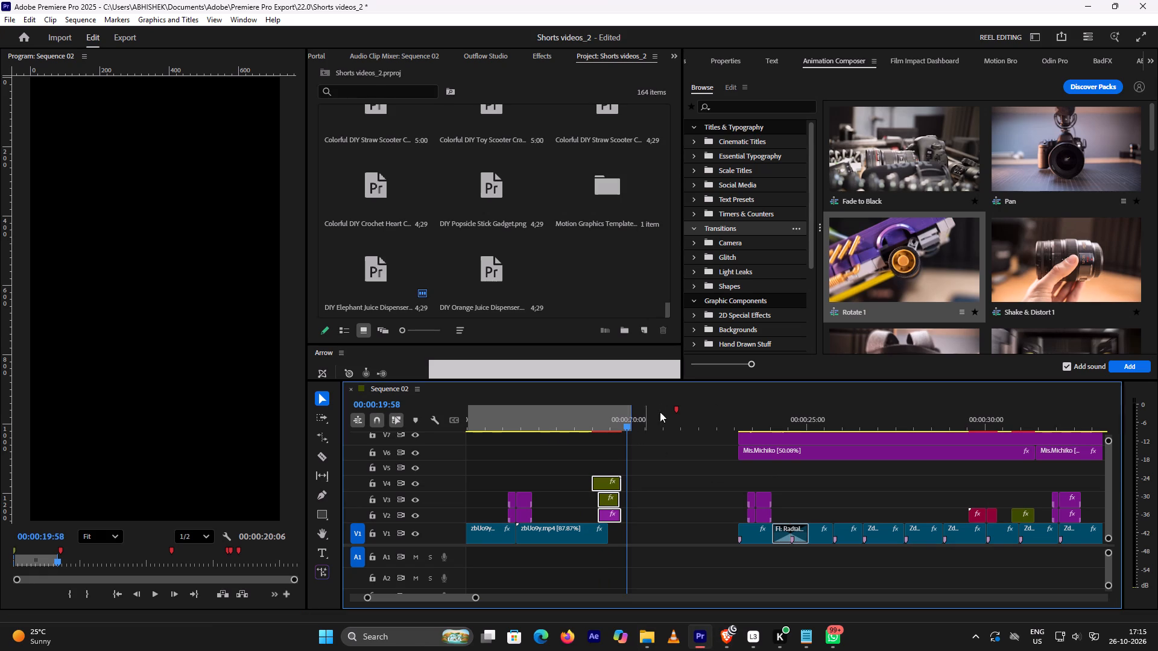
pyautogui.doubleClick(590, 266)
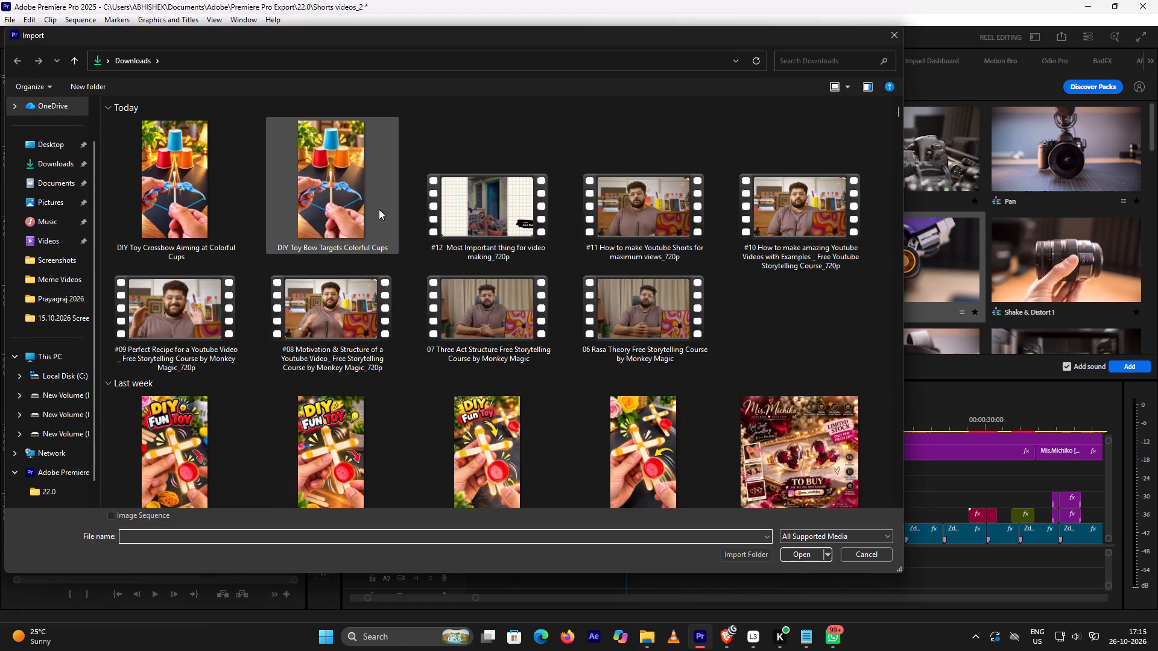
pyautogui.click(346, 207)
pyautogui.keyDown('ctrl'); pyautogui.click(144, 209); pyautogui.keyUp('ctrl')
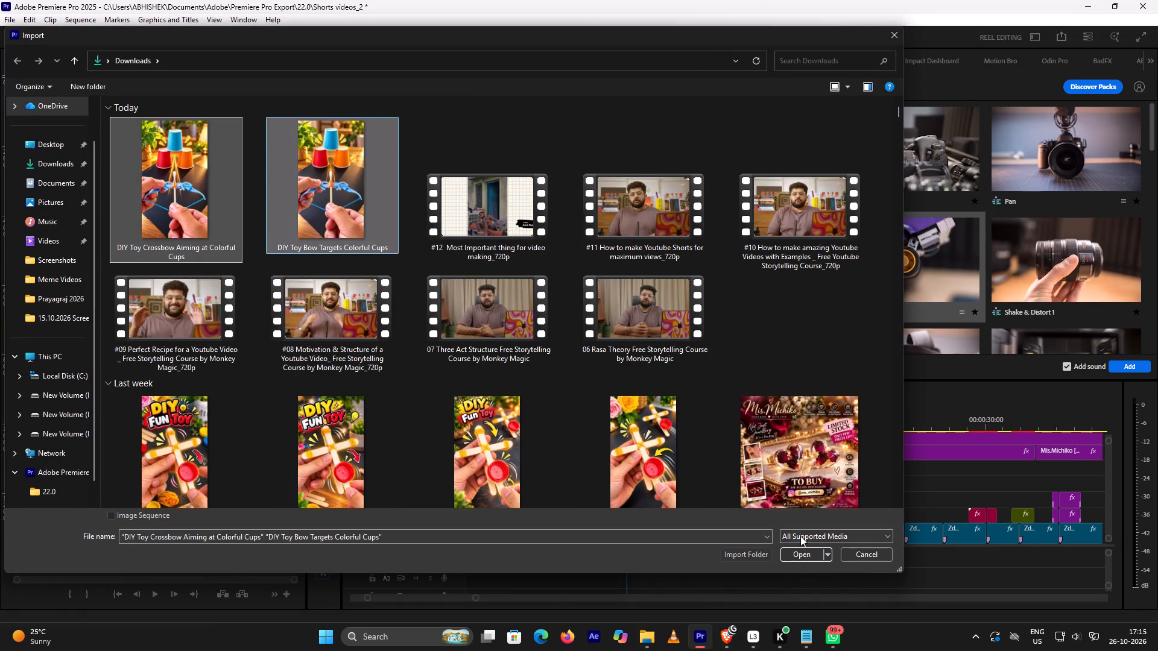
pyautogui.press('Return')
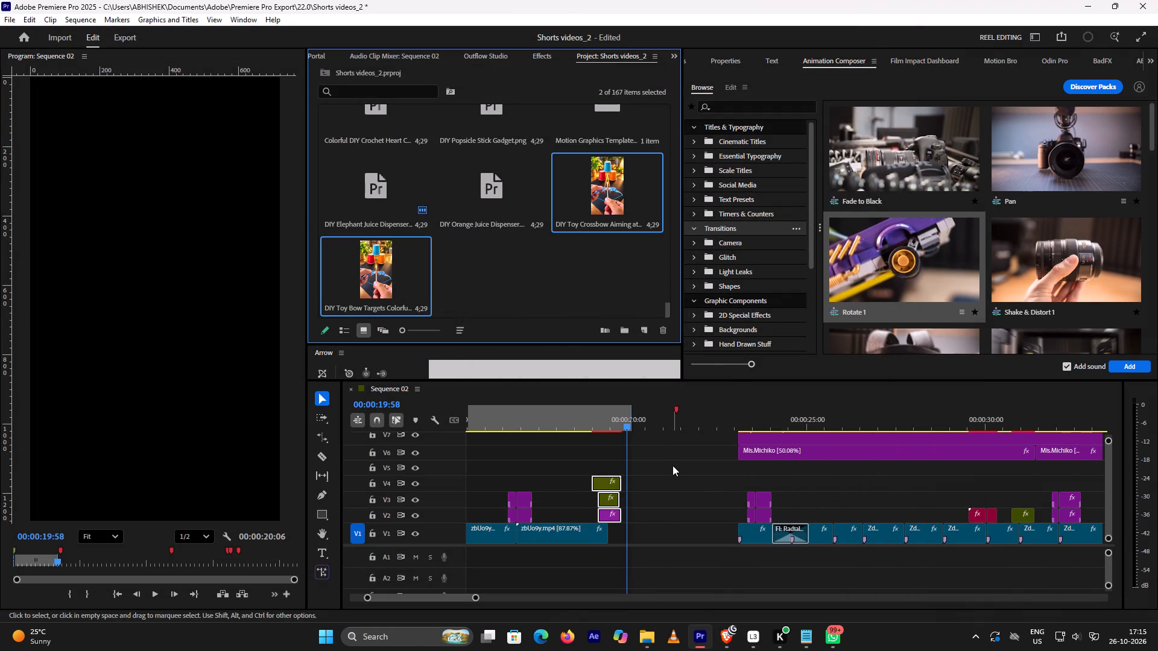
# Compare the Crossbow Aiming and Bow Targets thumbnails by opening them alternately in the Source Monitor.
pyautogui.doubleClick(634, 206)
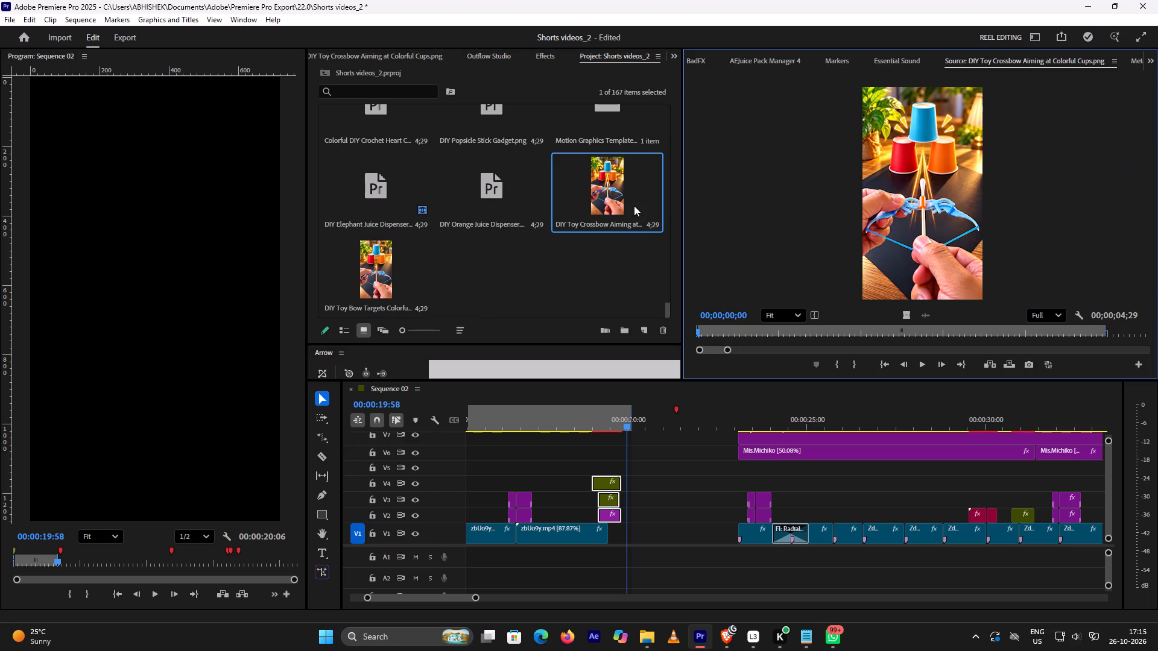
pyautogui.doubleClick(381, 283)
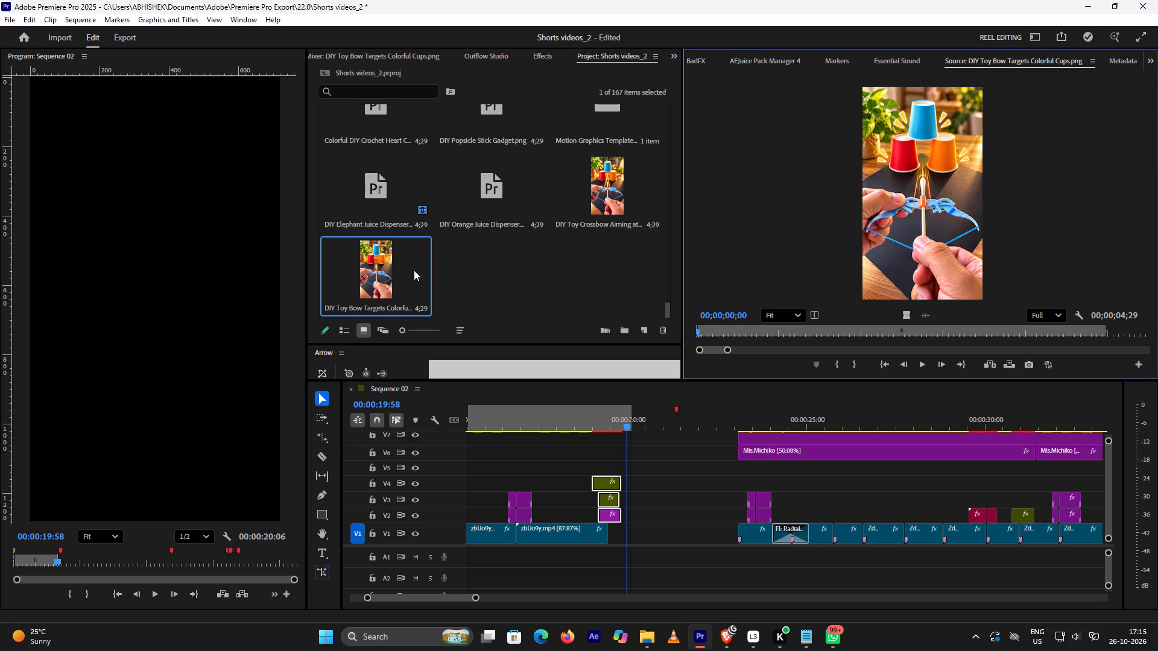
pyautogui.doubleClick(620, 203)
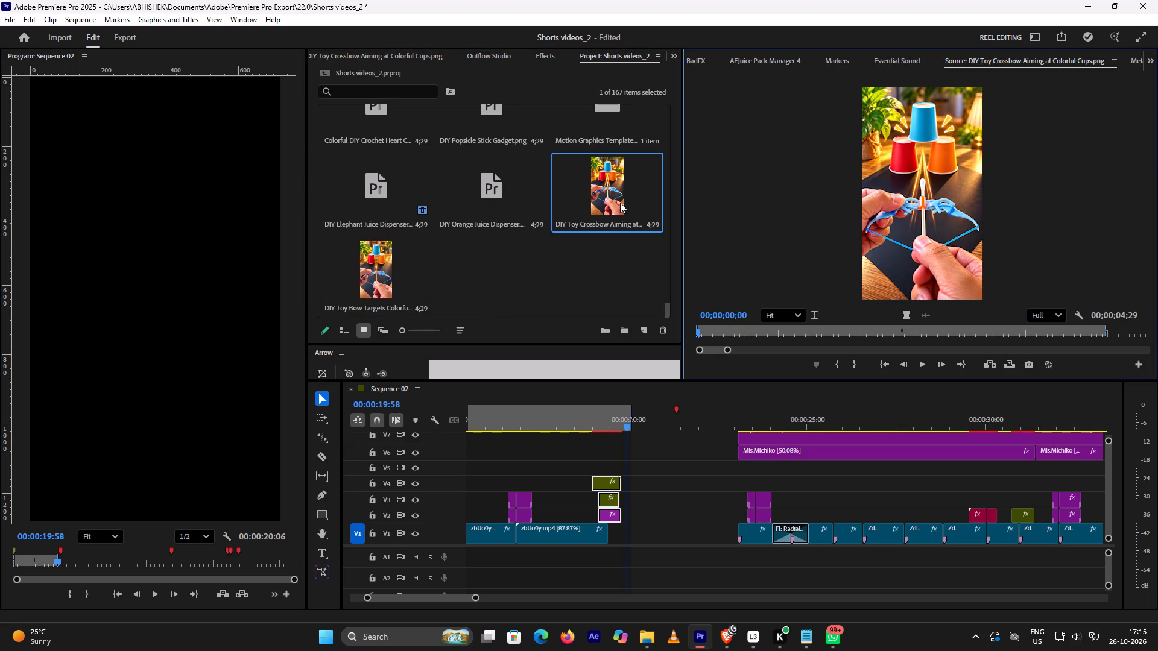
pyautogui.doubleClick(377, 277)
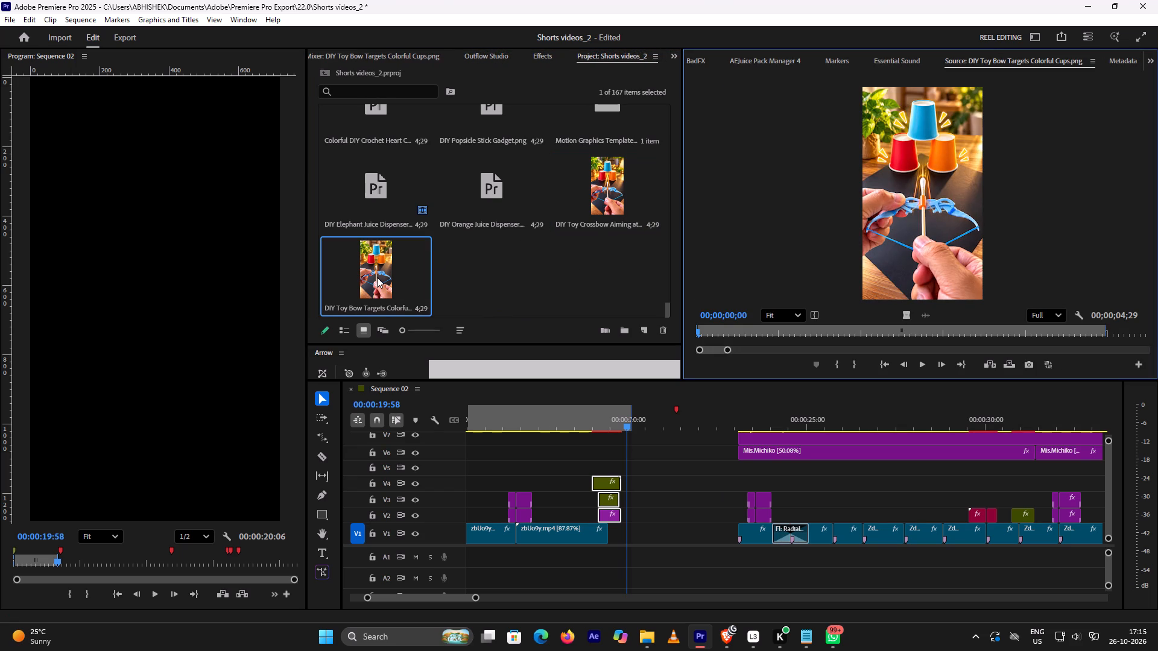
pyautogui.doubleClick(619, 210)
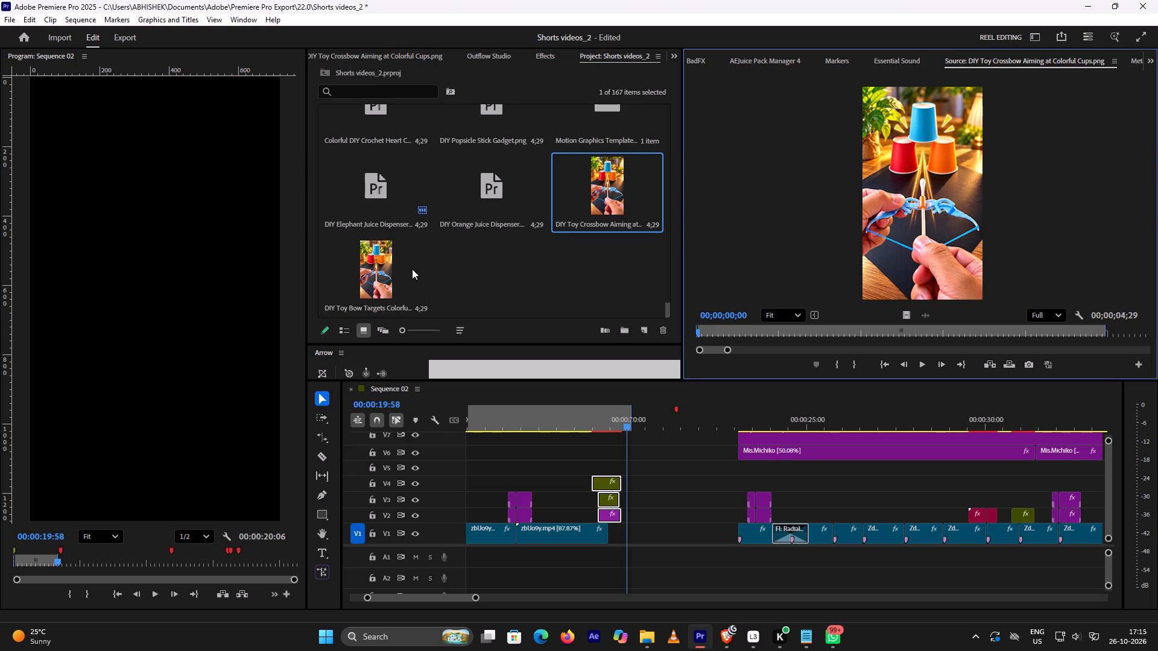
pyautogui.doubleClick(378, 272)
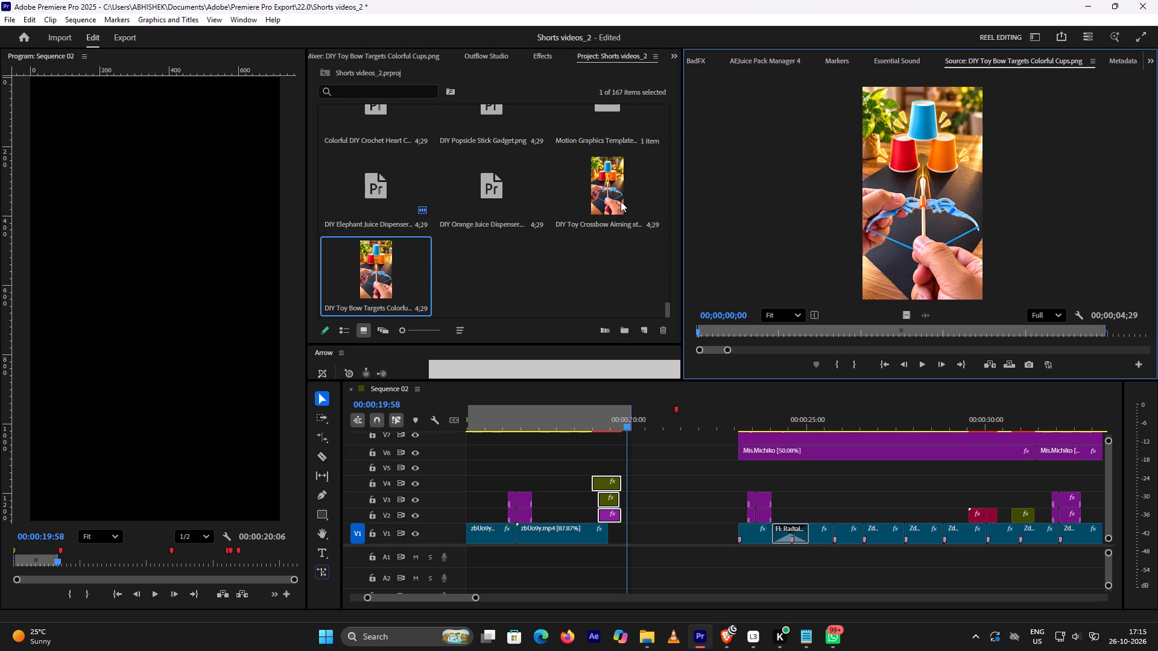
pyautogui.doubleClick(637, 195)
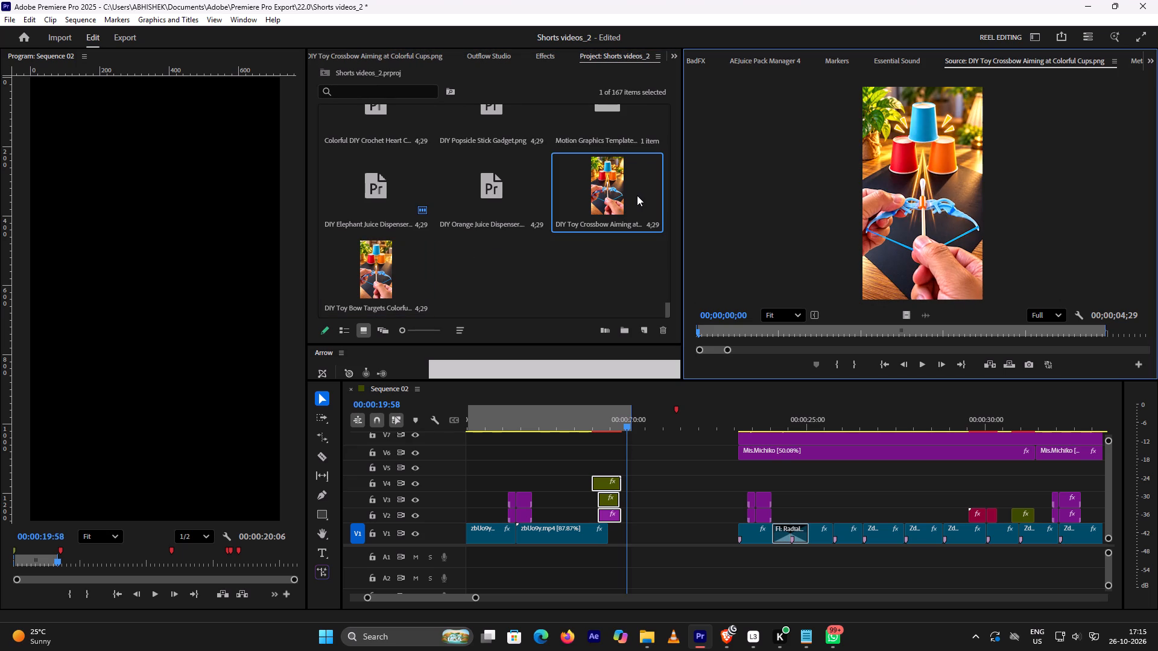
pyautogui.doubleClick(369, 277)
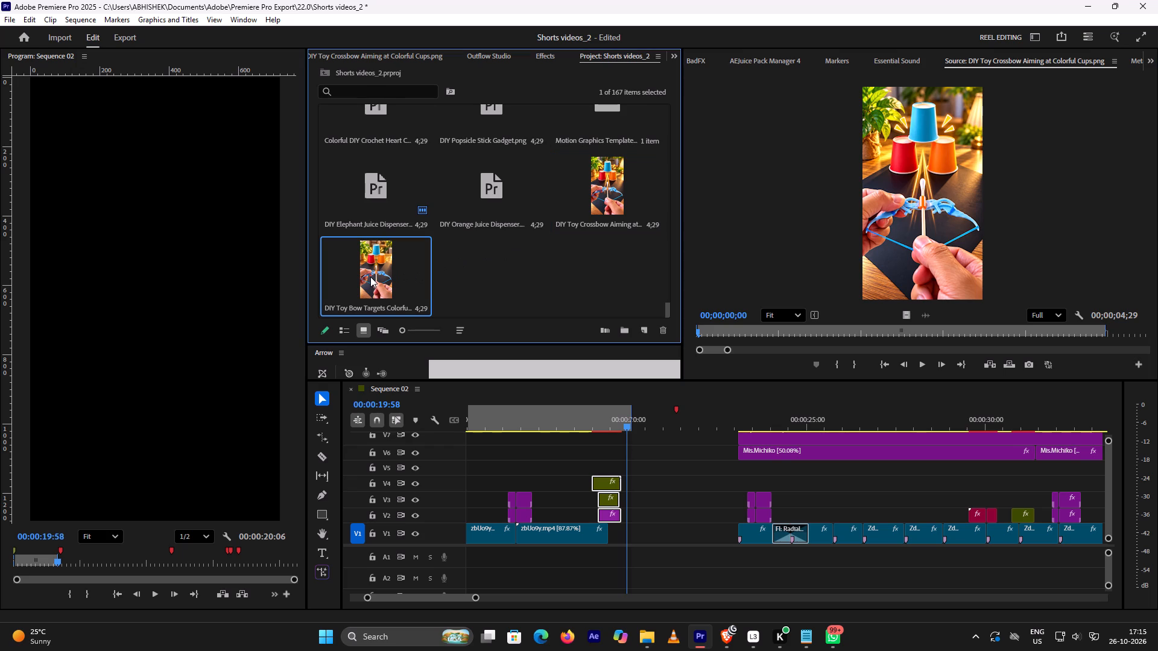
# Turn off the Windows Night light.
pyautogui.click(1052, 644)
pyautogui.click(1061, 638)
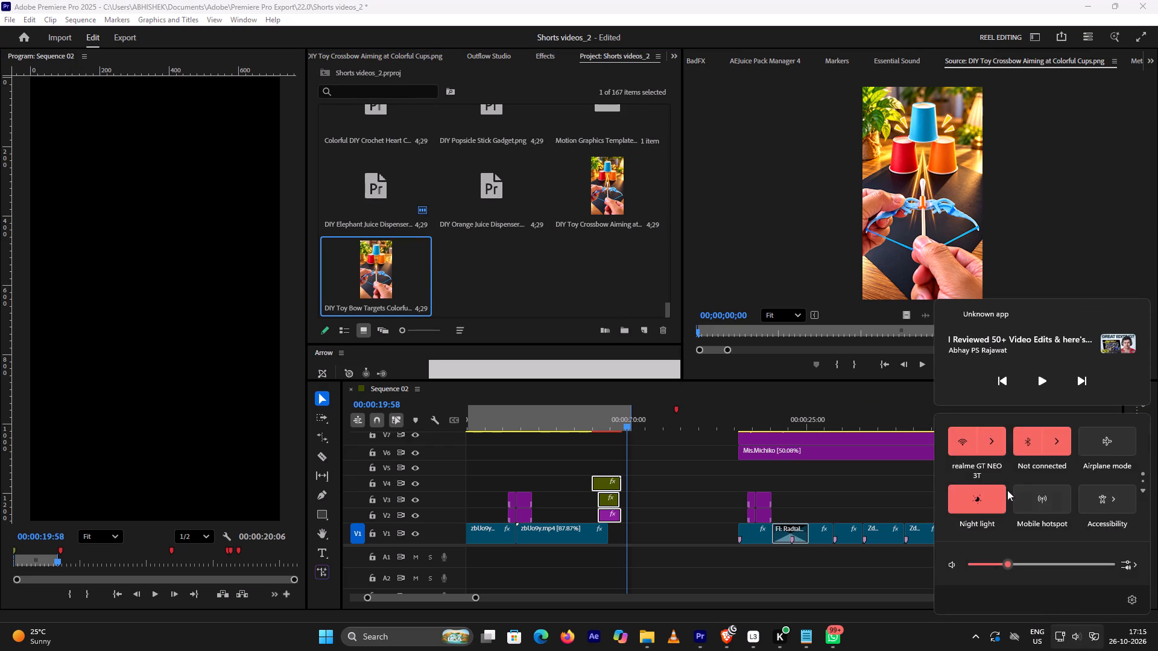
pyautogui.click(984, 502)
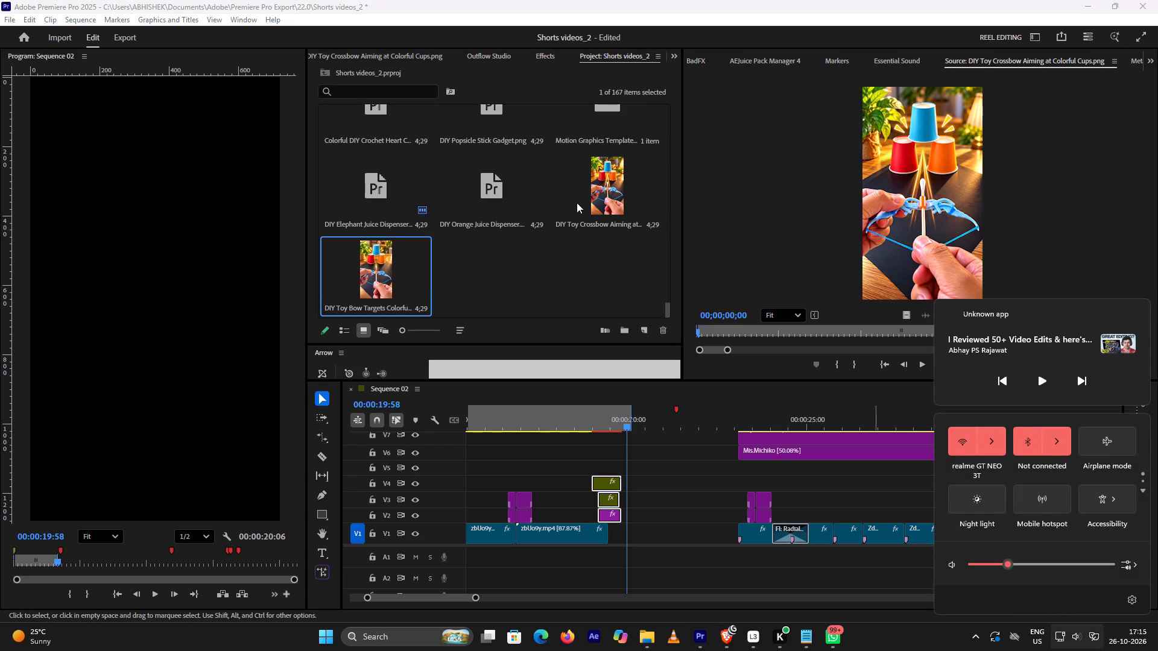
# Compare the thumbnails again and place the Bow Targets image on V1 directly after the bow footage, shortened to about 1.5 seconds.
pyautogui.doubleClick(595, 197)
pyautogui.doubleClick(594, 198)
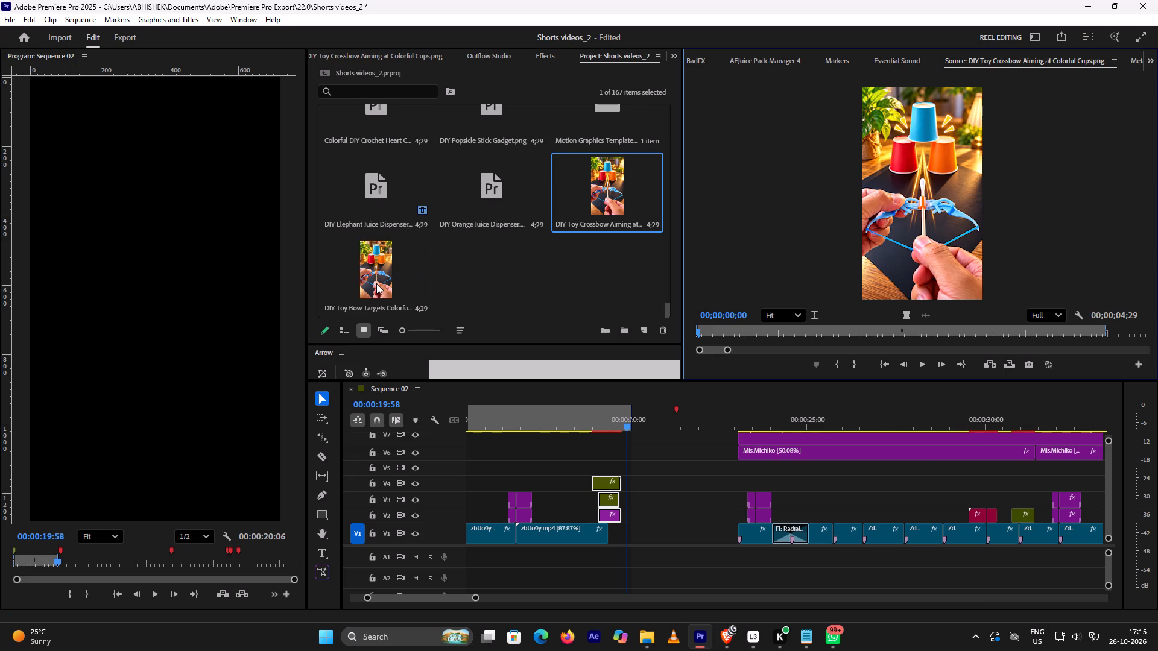
pyautogui.doubleClick(376, 283)
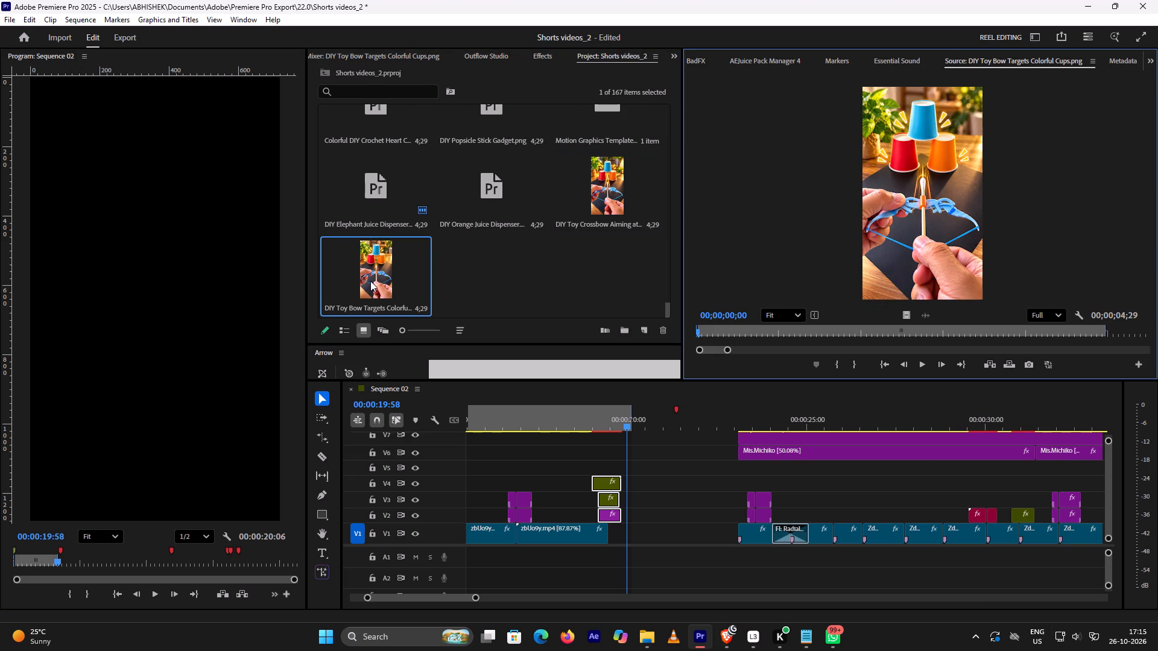
pyautogui.moveTo(370, 281); pyautogui.dragTo(622, 544)
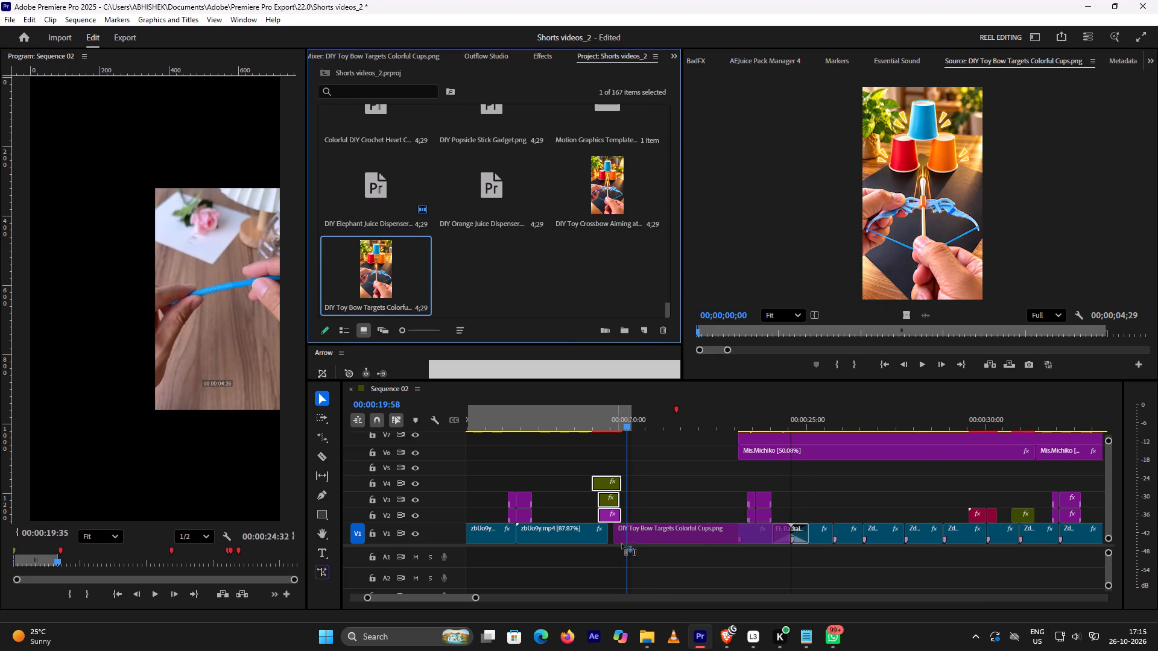
pyautogui.moveTo(622, 544); pyautogui.dragTo(628, 480)
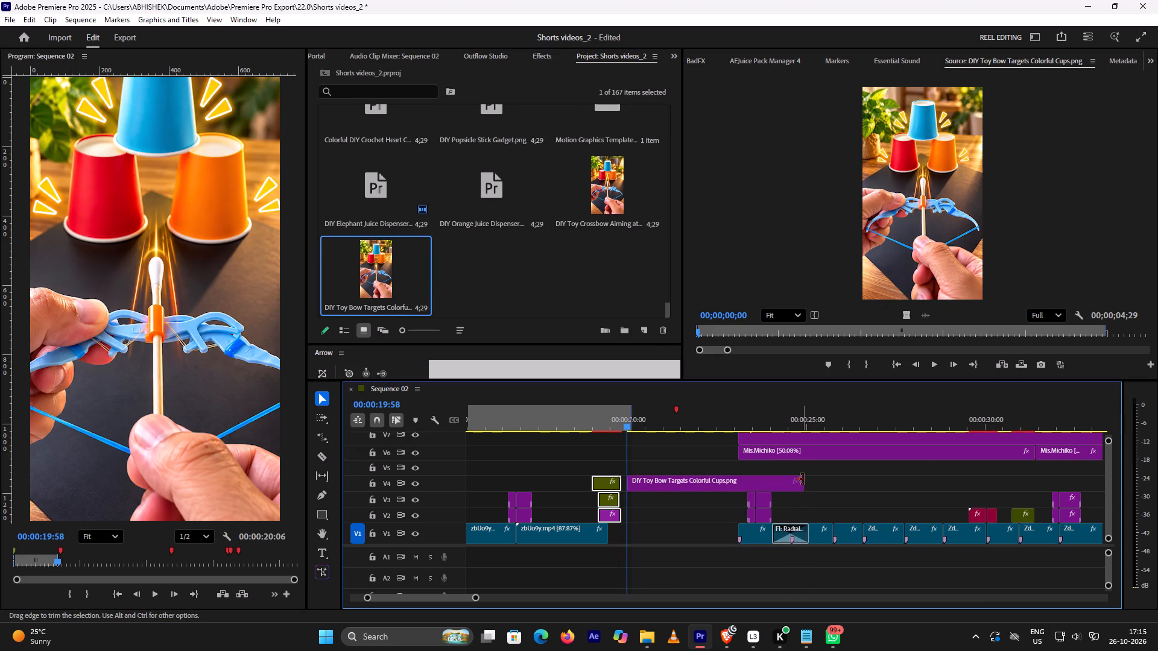
pyautogui.moveTo(803, 479); pyautogui.dragTo(680, 474)
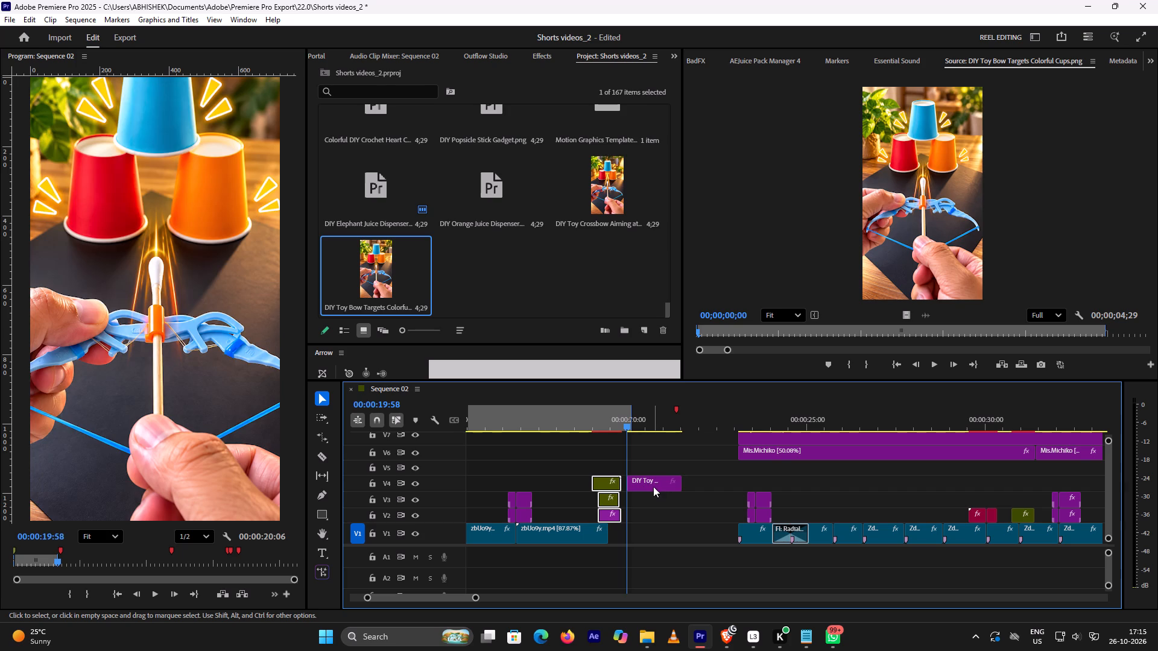
pyautogui.moveTo(653, 484); pyautogui.dragTo(624, 531)
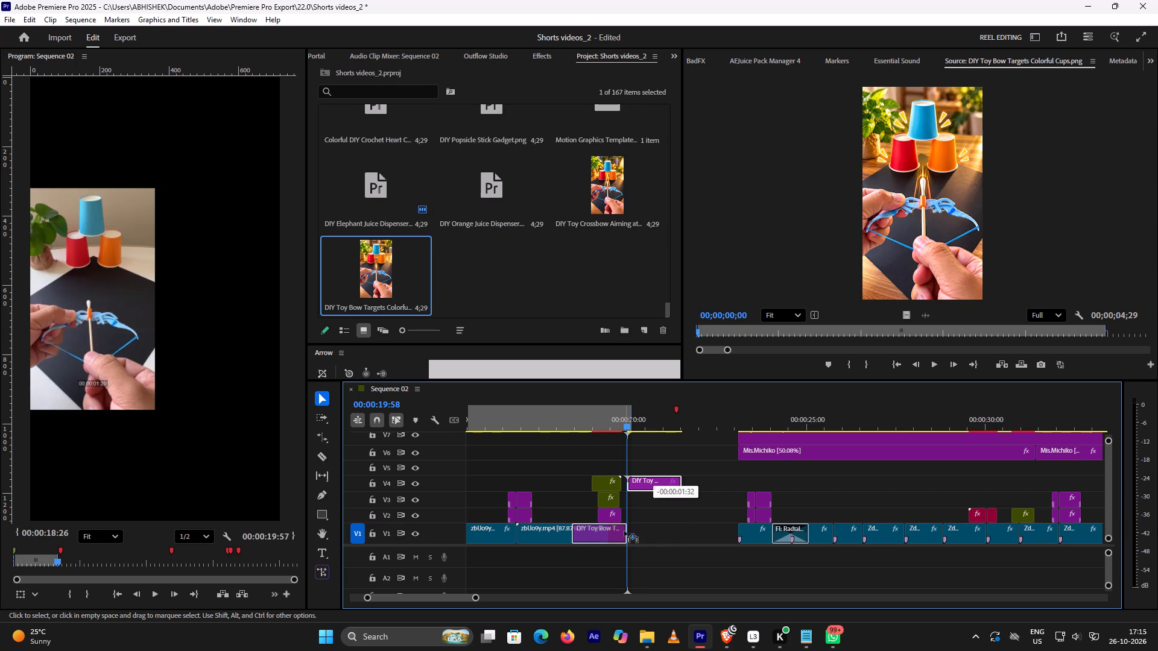
pyautogui.moveTo(624, 531); pyautogui.dragTo(631, 527)
pyautogui.click(567, 424)
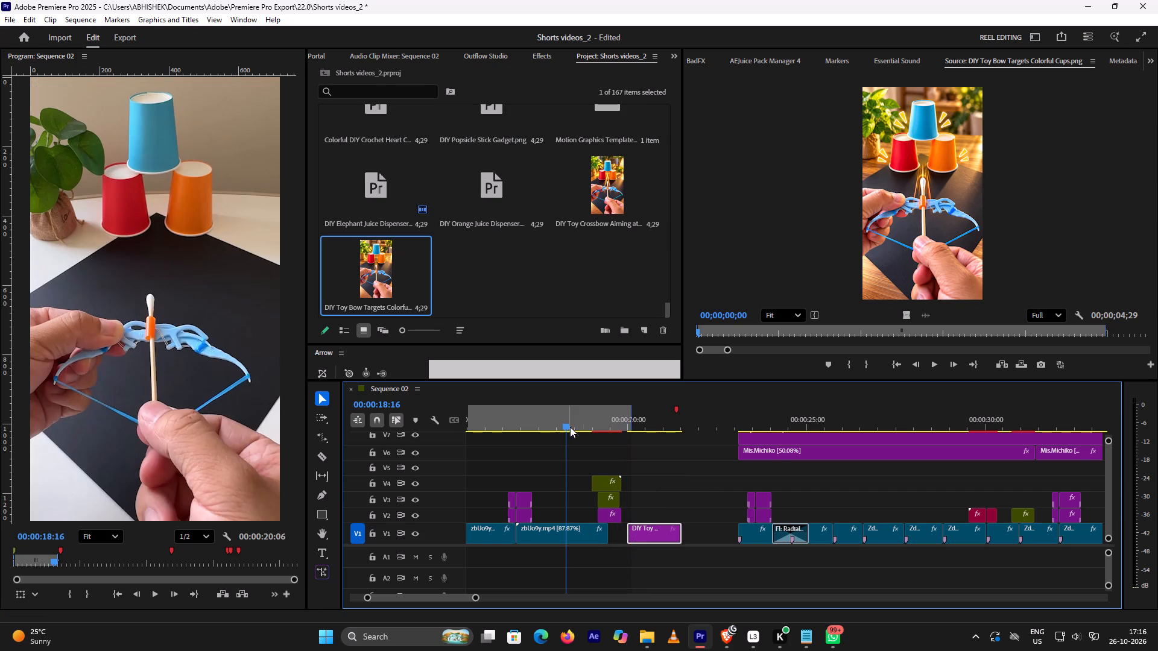
pyautogui.moveTo(658, 527); pyautogui.dragTo(641, 530)
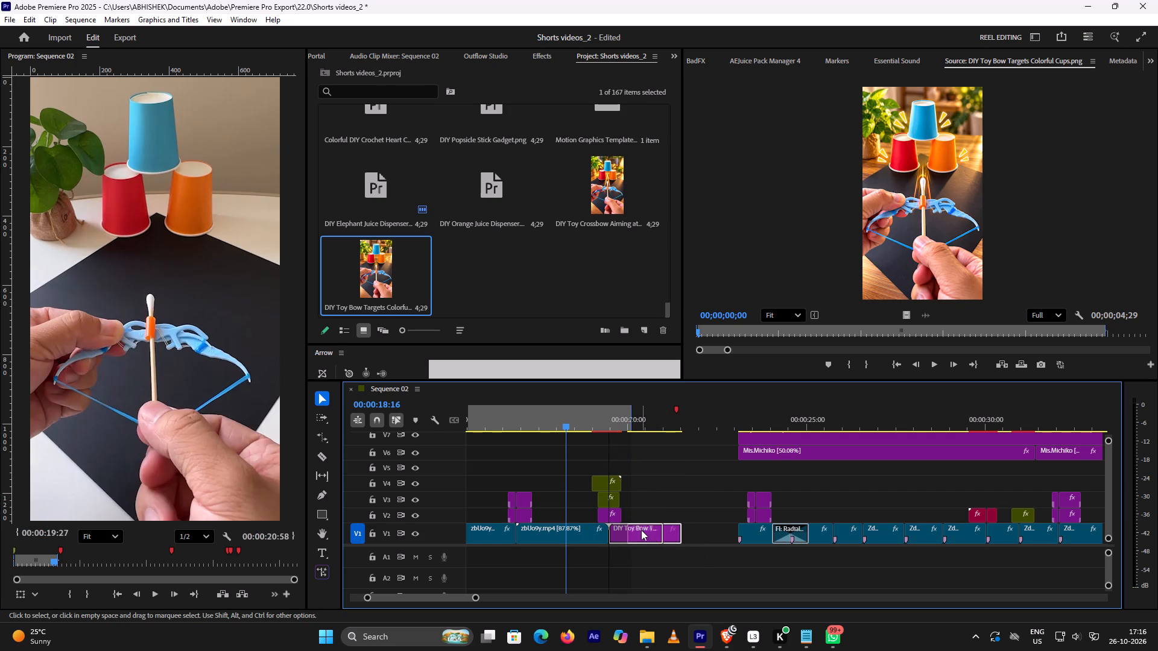
# Play back the transition into the thumbnail and trim the thumbnail's end on V1 to just past the V2–V4 transition clips.
pyautogui.click(598, 412)
pyautogui.press('space')
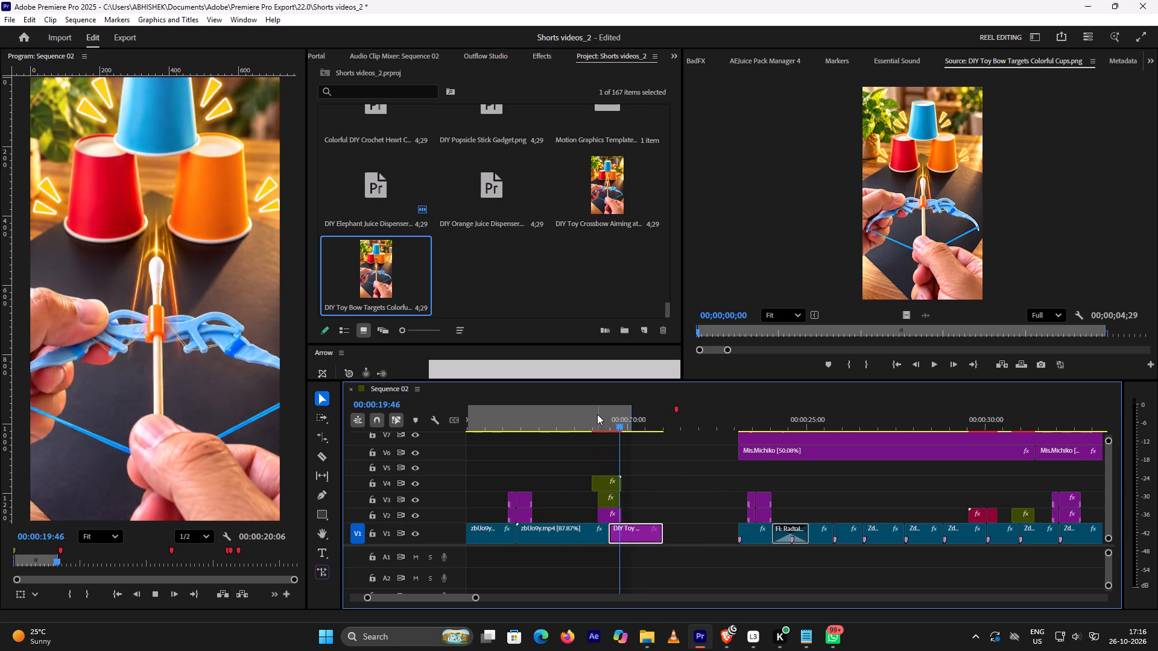
pyautogui.press('space')
pyautogui.press('space')
pyautogui.press('space')
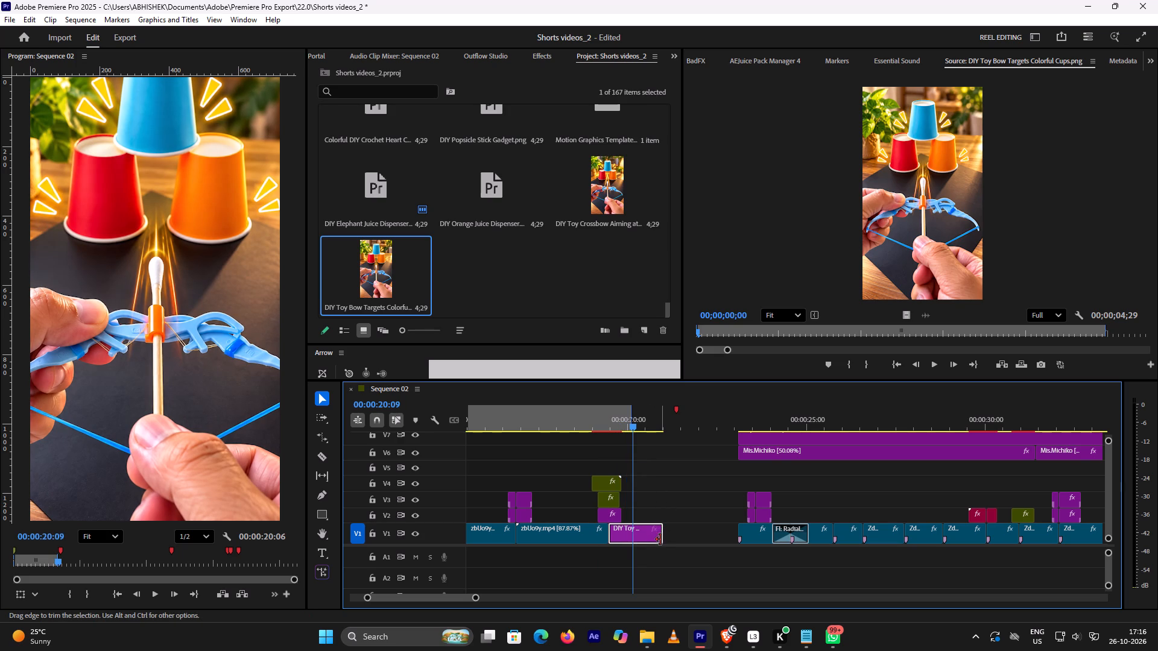
pyautogui.moveTo(660, 540); pyautogui.dragTo(628, 544)
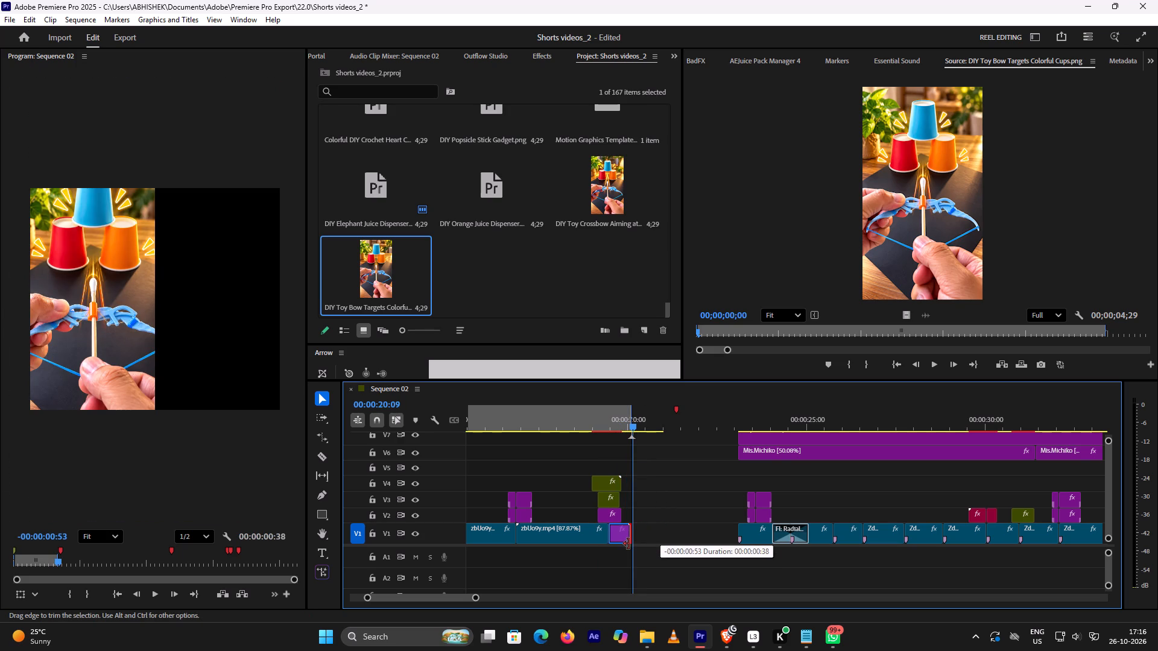
pyautogui.moveTo(628, 544); pyautogui.dragTo(624, 547)
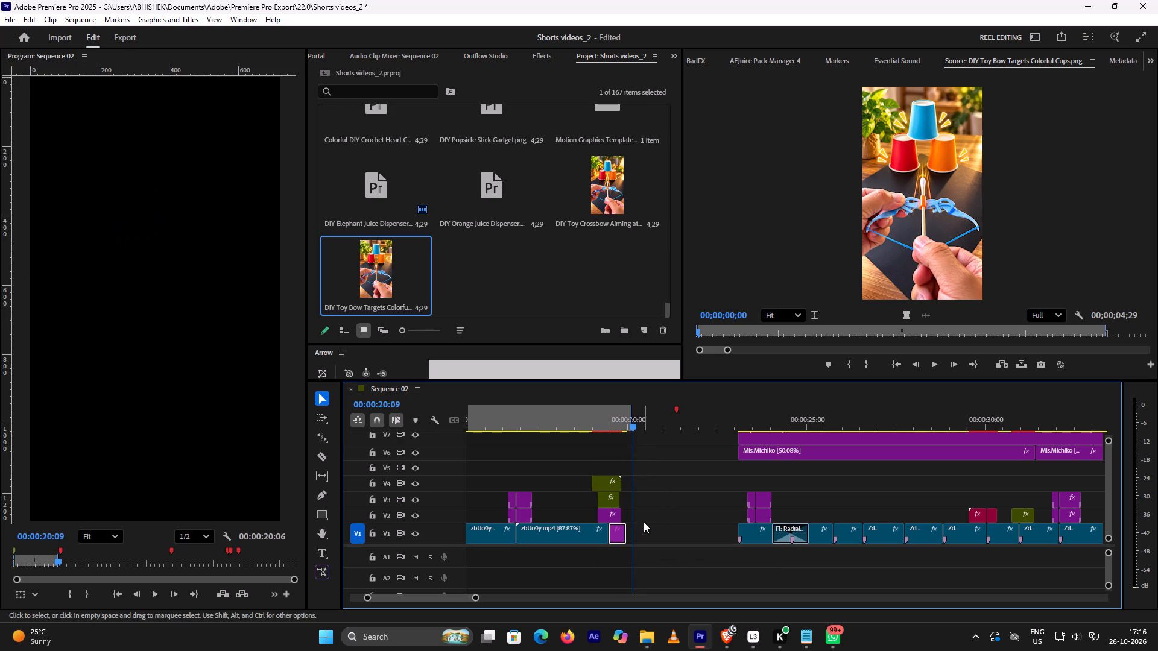
# Play back and scrub through the transition from the bow footage into the shortened thumbnail clip, around 00:00:19.
pyautogui.click(588, 412)
pyautogui.press('space')
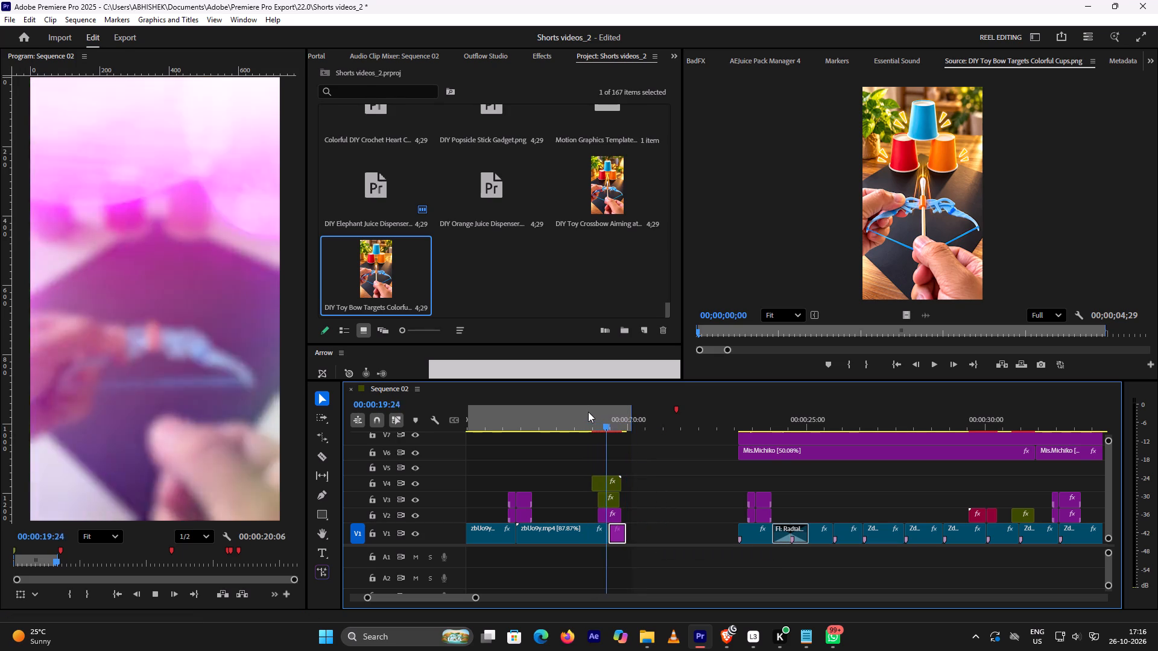
pyautogui.press('space')
pyautogui.press('space')
pyautogui.press('space')
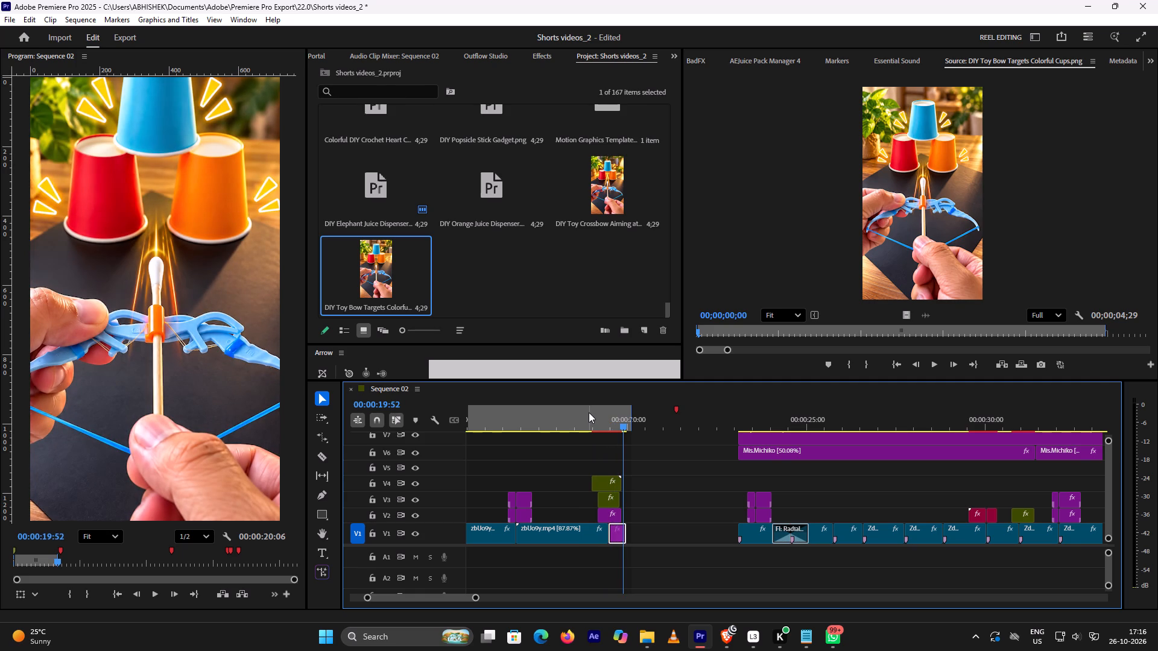
pyautogui.moveTo(621, 424); pyautogui.dragTo(614, 430)
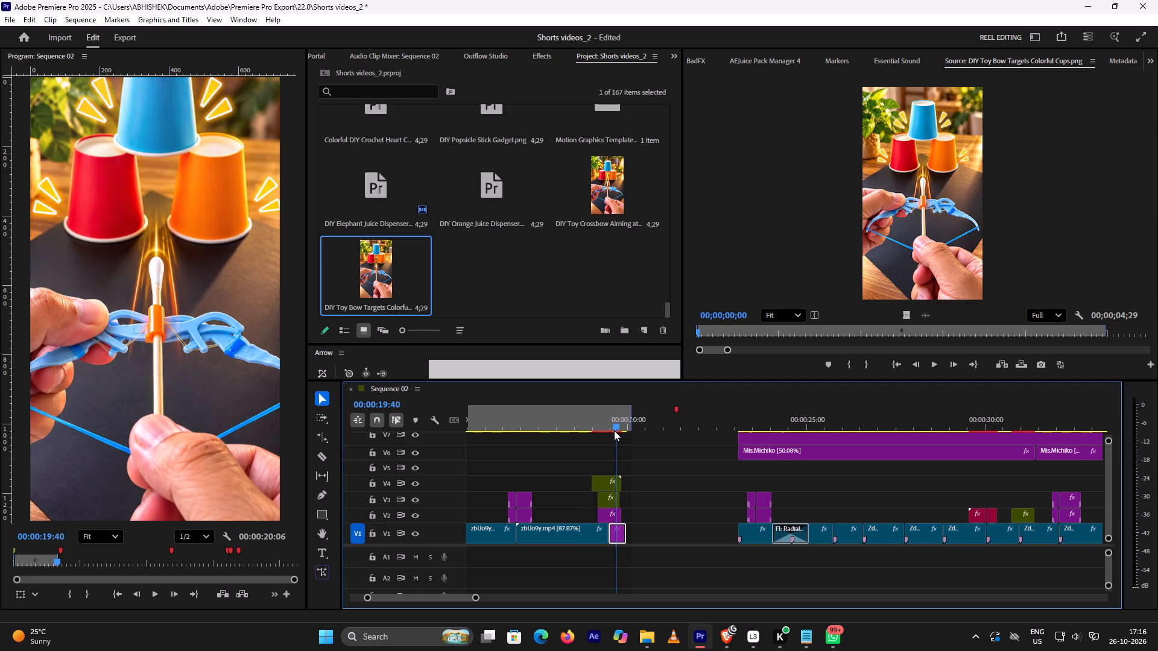
pyautogui.moveTo(614, 430); pyautogui.dragTo(609, 434)
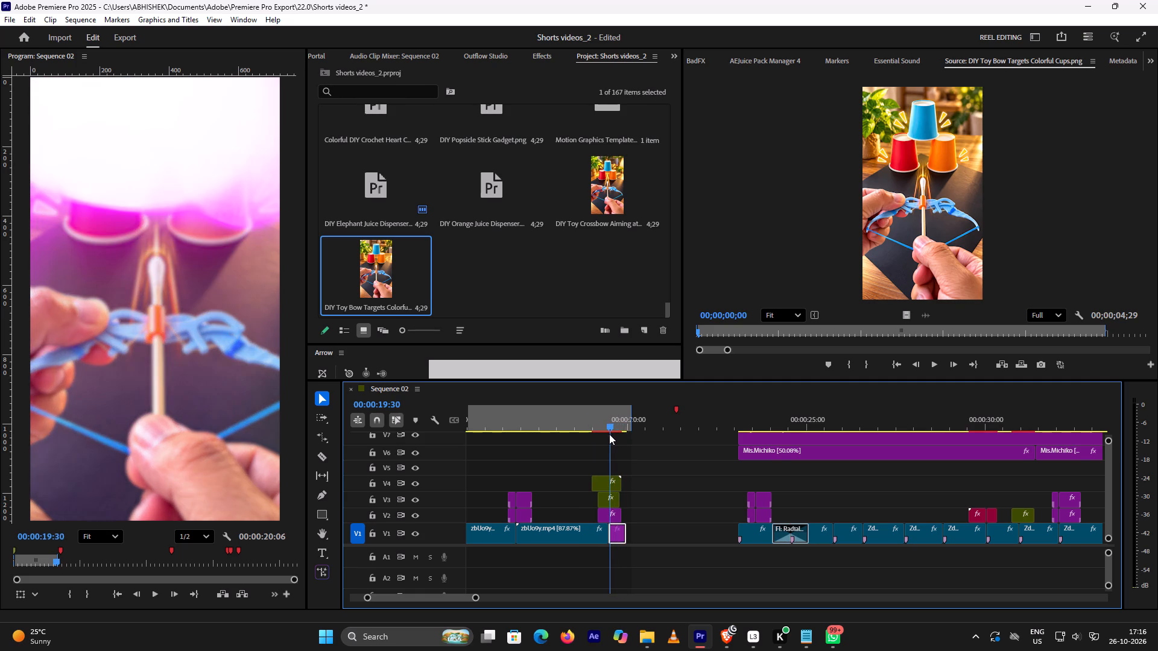
# Trim the Bow Targets thumbnail's end on V1 back to just past 00:00:19:49, where the V4 transition clip ends.
pyautogui.moveTo(609, 434); pyautogui.dragTo(619, 438)
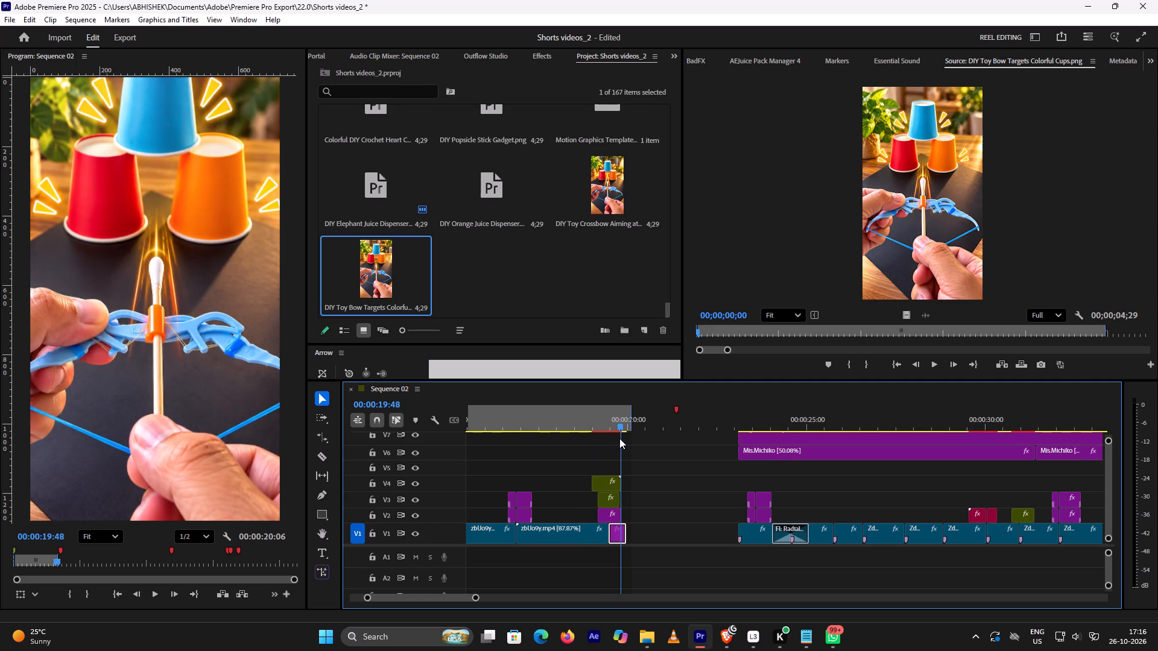
pyautogui.moveTo(619, 438); pyautogui.dragTo(620, 439)
pyautogui.keyDown('alt'); pyautogui.scroll(10, 625, 474); pyautogui.keyUp('alt')
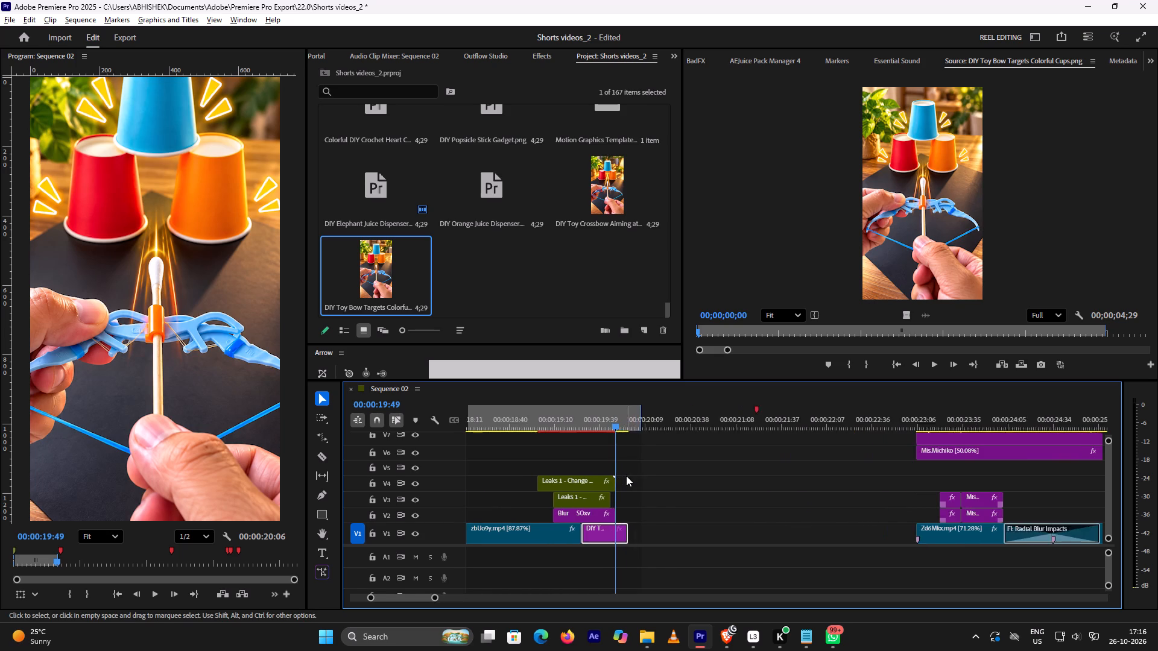
pyautogui.keyDown('alt'); pyautogui.scroll(9, 626, 476); pyautogui.keyUp('alt')
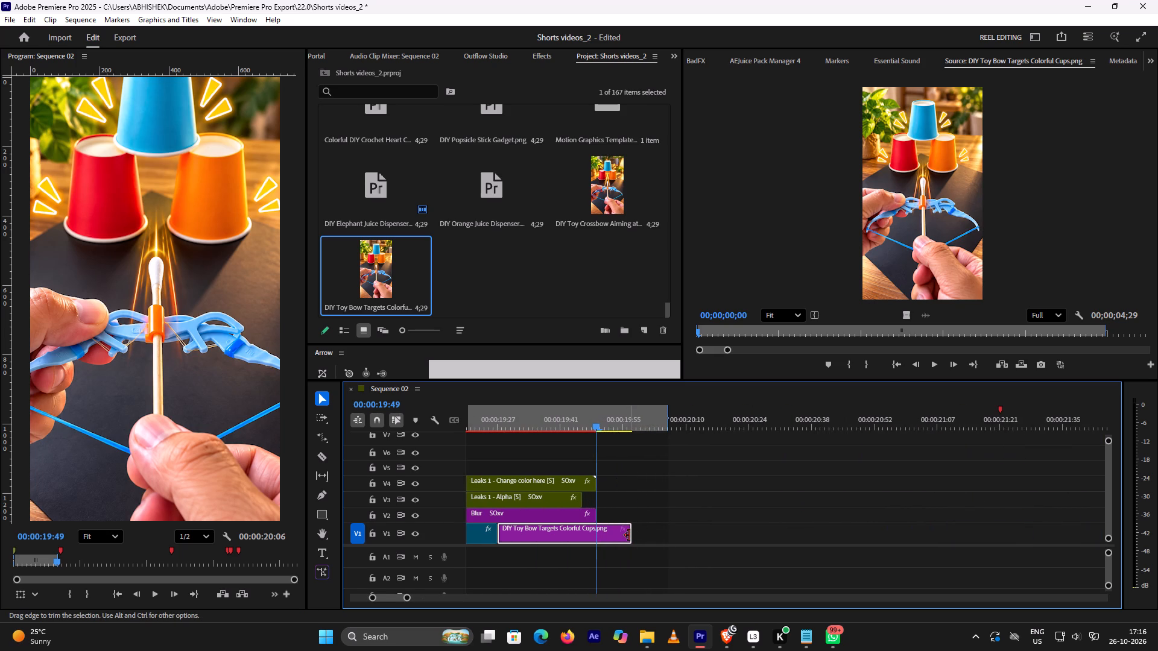
pyautogui.moveTo(629, 535); pyautogui.dragTo(607, 541)
# Move the four Mis.Michiko watermark clips on V6 together to the start of the sequence, over the bow footage.
pyautogui.keyDown('alt'); pyautogui.scroll(-13, 630, 506); pyautogui.keyUp('alt')
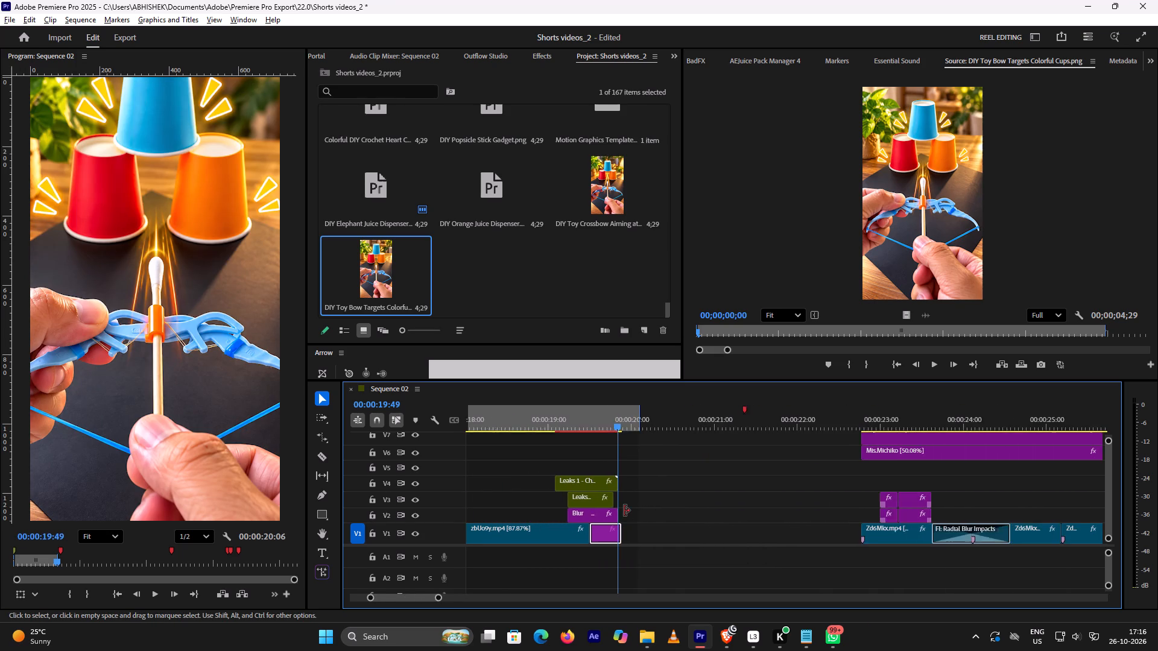
pyautogui.keyDown('alt'); pyautogui.scroll(-7, 624, 511); pyautogui.keyUp('alt')
pyautogui.scroll(-6, 601, 482)
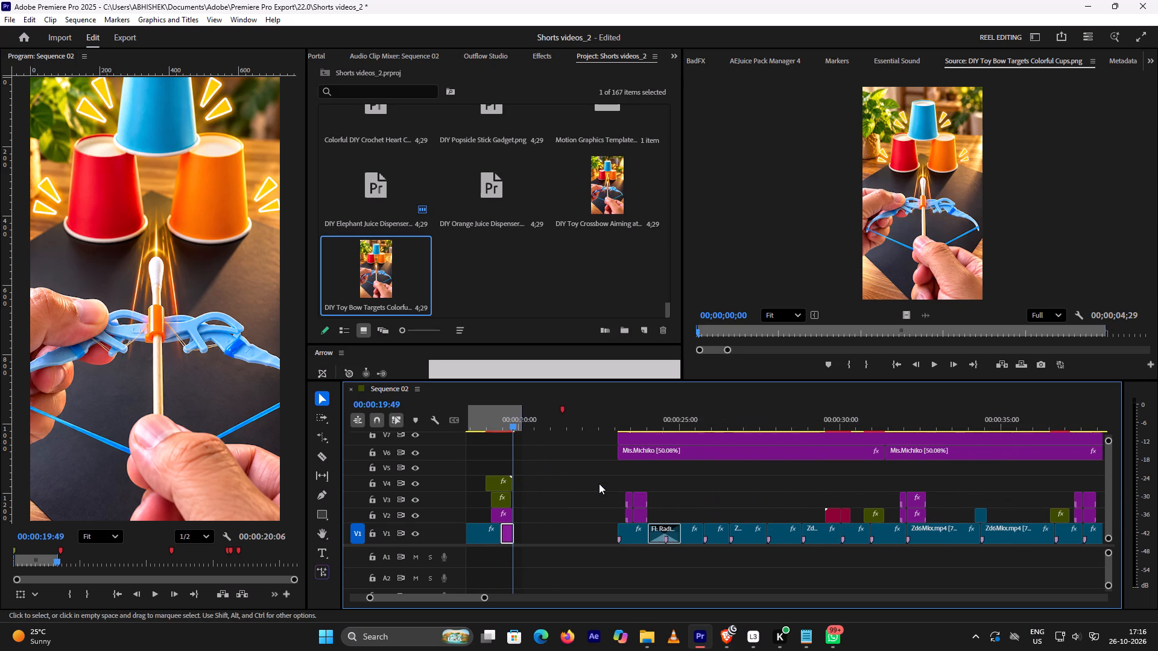
pyautogui.scroll(19, 599, 483)
pyautogui.keyDown('alt'); pyautogui.scroll(-11, 618, 483); pyautogui.keyUp('alt')
pyautogui.moveTo(973, 461); pyautogui.dragTo(762, 445)
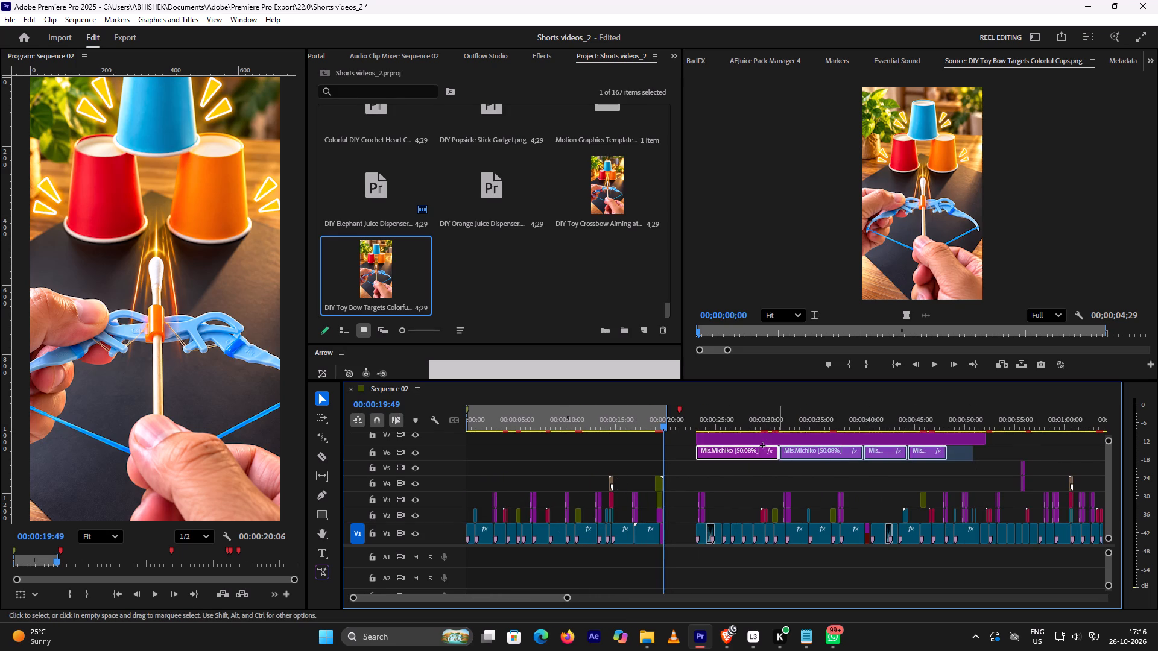
pyautogui.moveTo(762, 445); pyautogui.dragTo(723, 447)
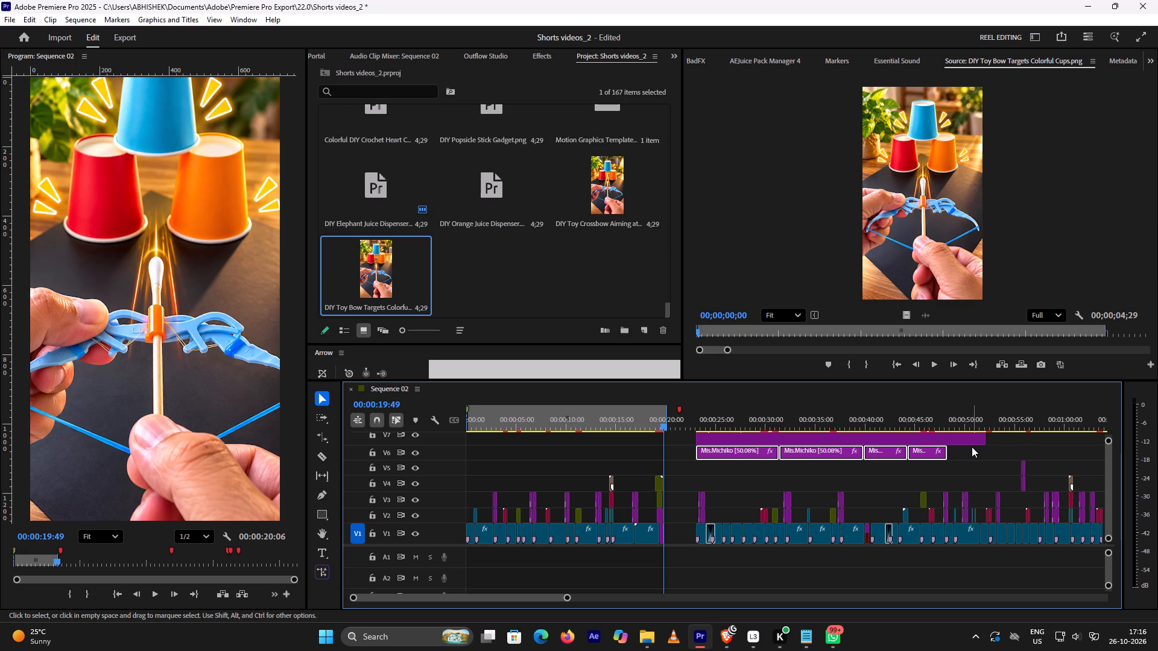
pyautogui.moveTo(745, 452); pyautogui.dragTo(516, 452)
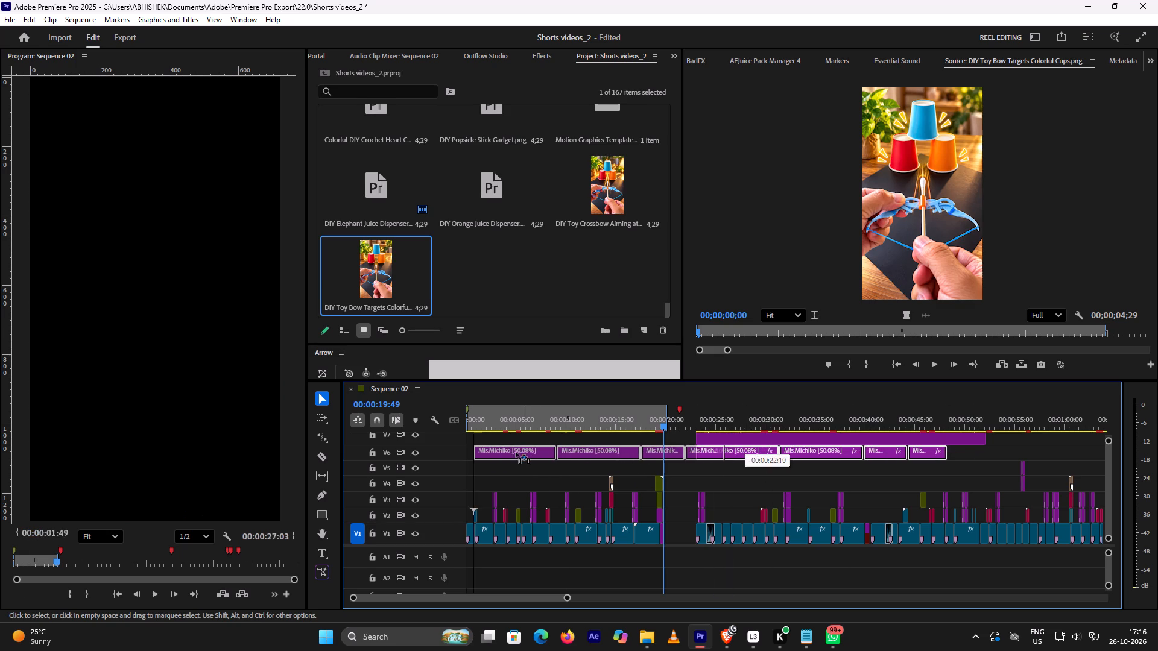
pyautogui.moveTo(516, 452); pyautogui.dragTo(475, 452)
# Move the adjustment layer on V7 to the start of the sequence, above the watermark clips.
pyautogui.click(905, 441)
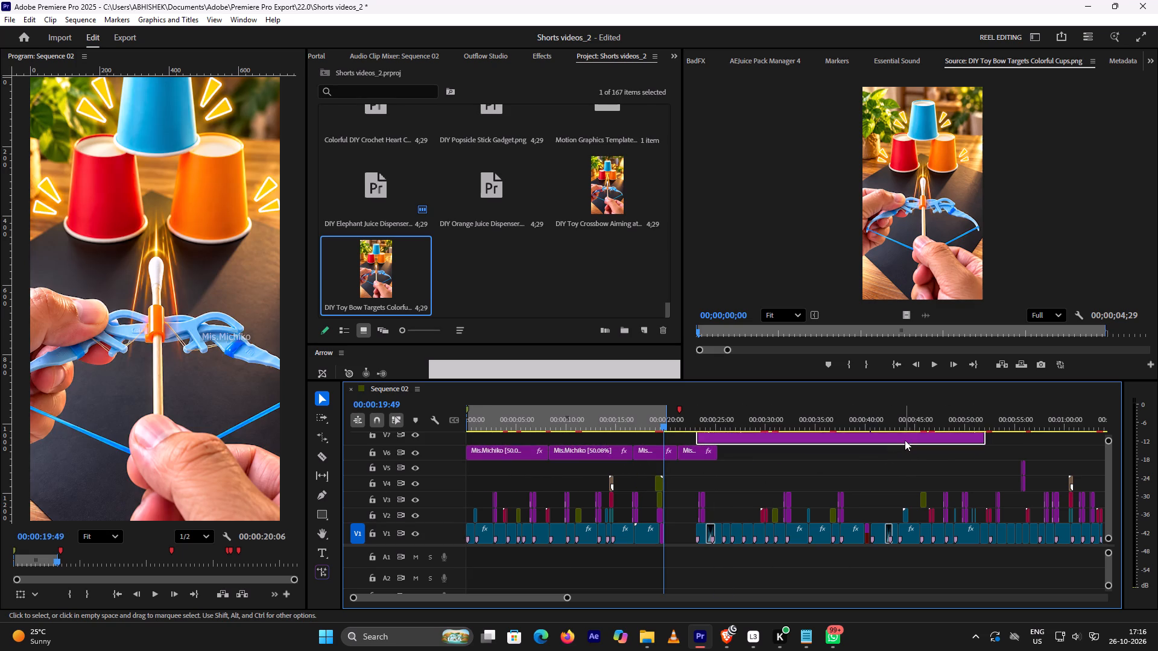
pyautogui.moveTo(905, 439); pyautogui.dragTo(612, 443)
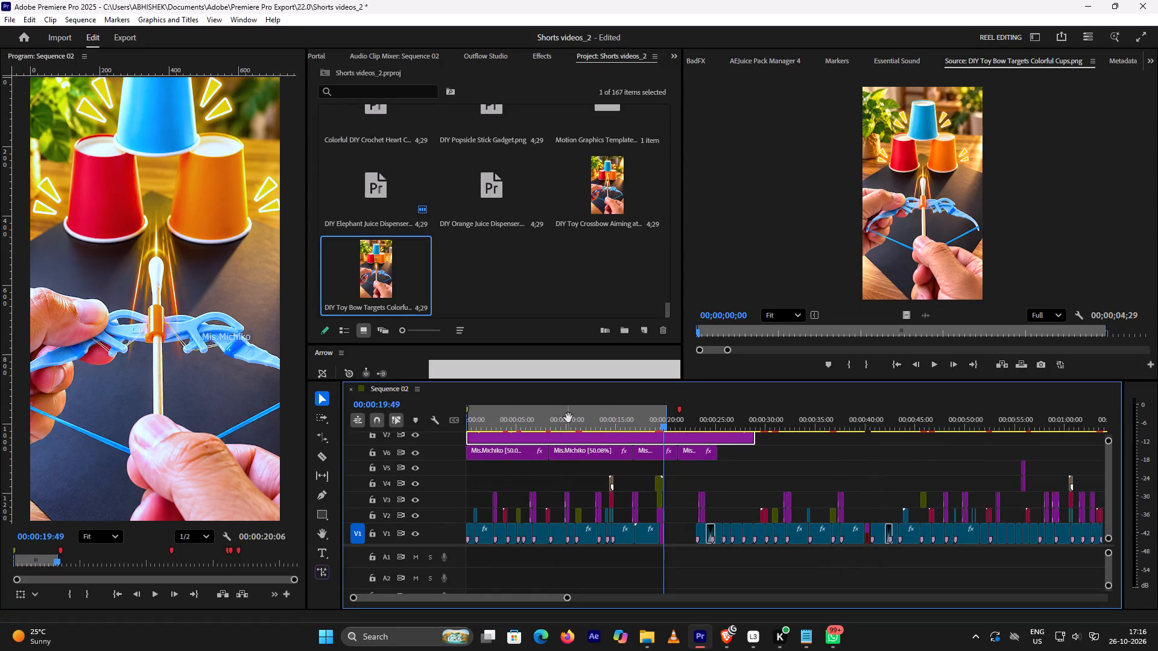
# Play back the bow footage from the start to about 00:00:07, checking the watermark and colour grade.
pyautogui.click(568, 418)
pyautogui.moveTo(665, 424); pyautogui.dragTo(359, 397)
pyautogui.press('space')
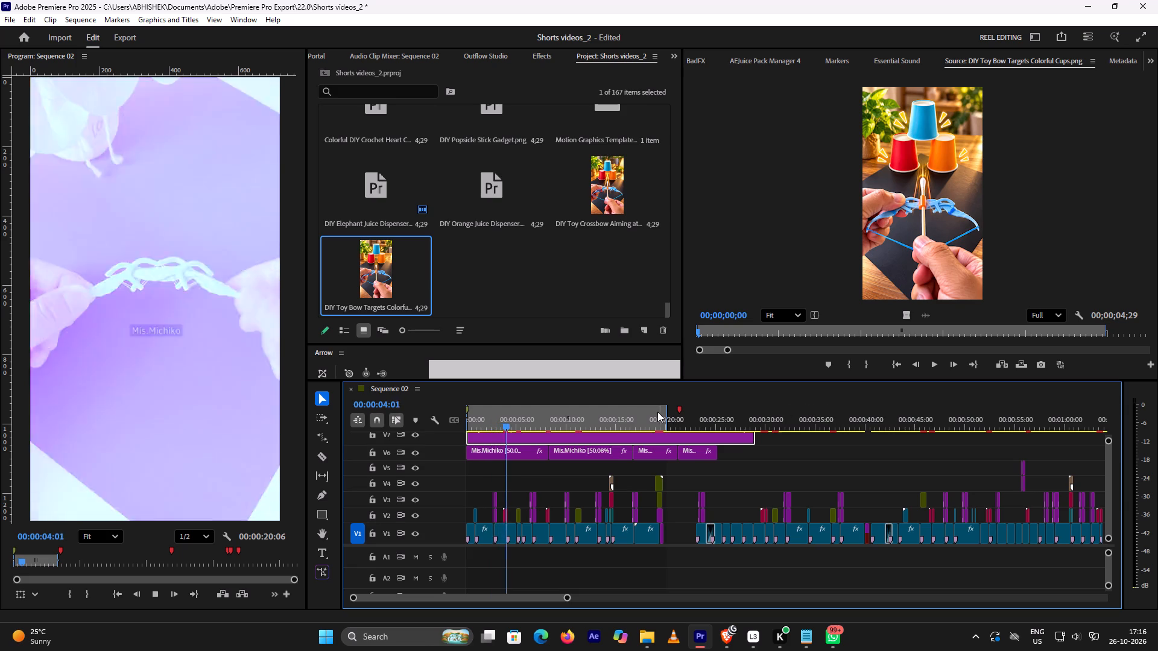
pyautogui.press('space')
pyautogui.press('space')
pyautogui.press('space')
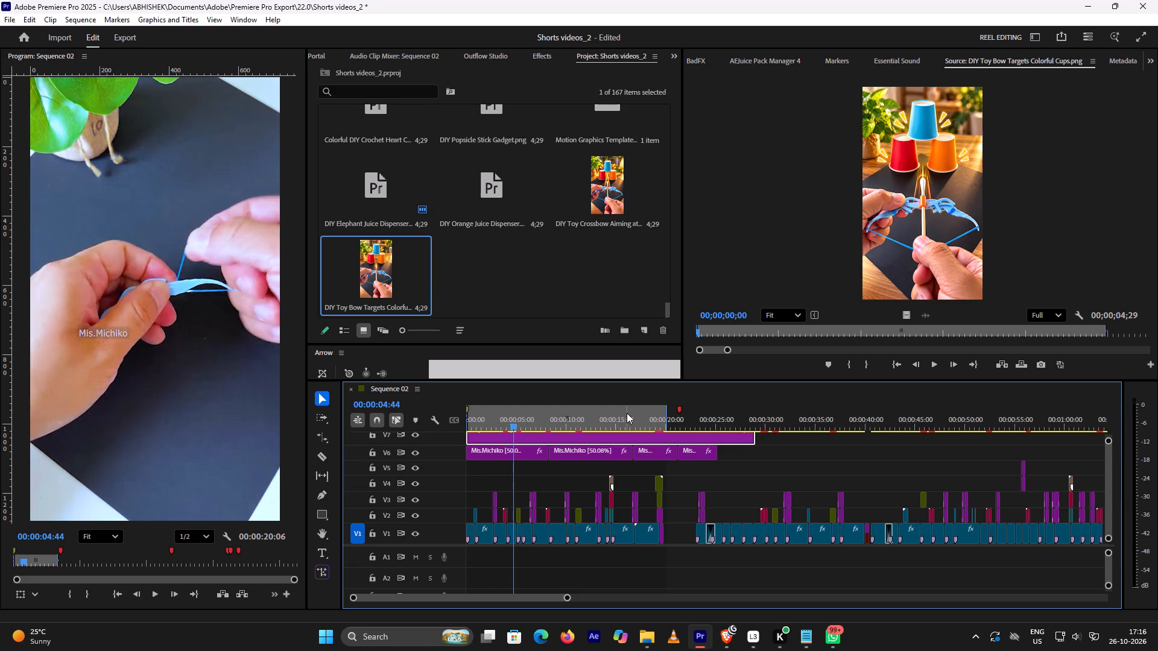
pyautogui.press('space')
pyautogui.press('space')
pyautogui.press('space')
pyautogui.press('space')
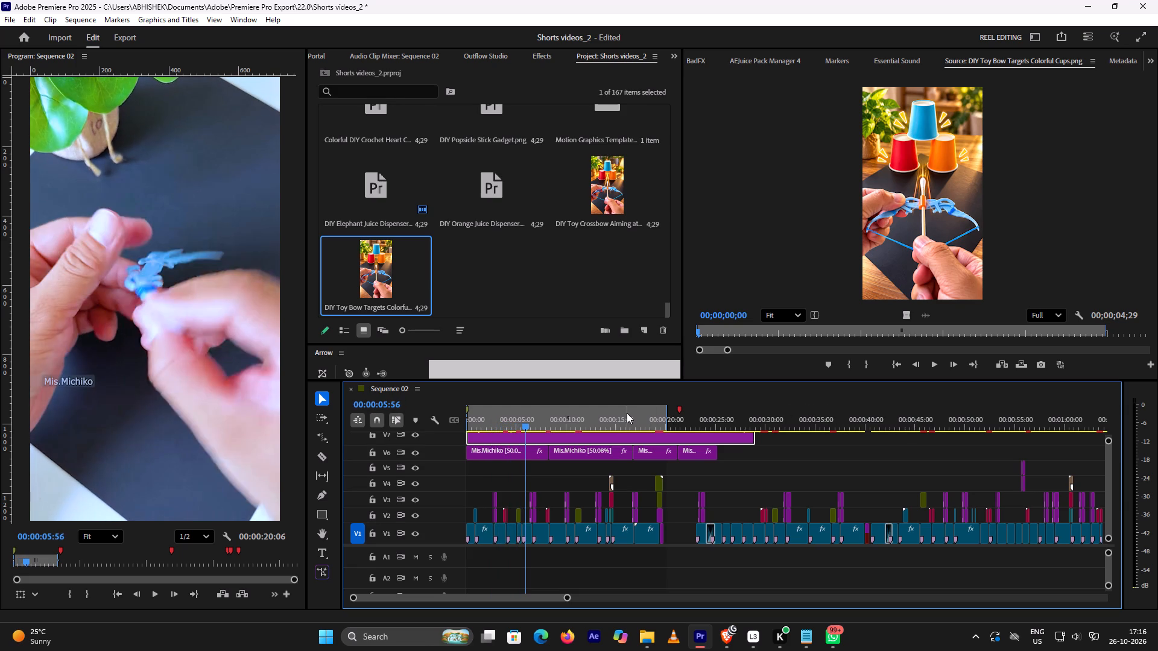
pyautogui.press('space')
pyautogui.press('space')
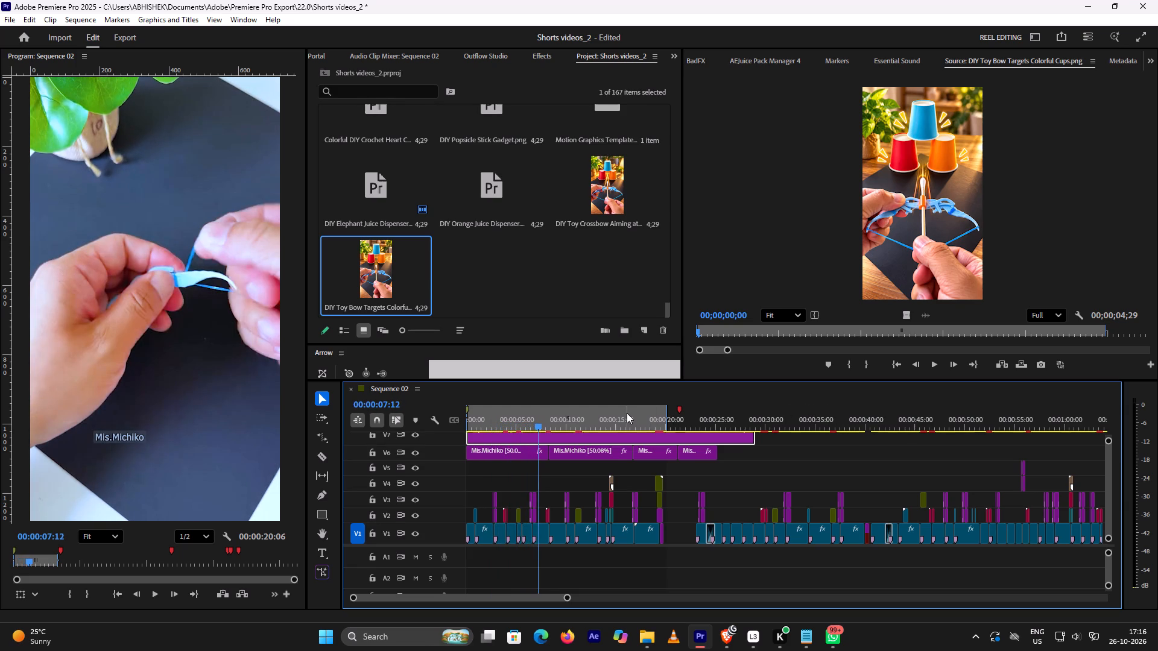
# Set the V7 adjustment layer's Lumetri Color temperature to about -71.6.
pyautogui.press('e')
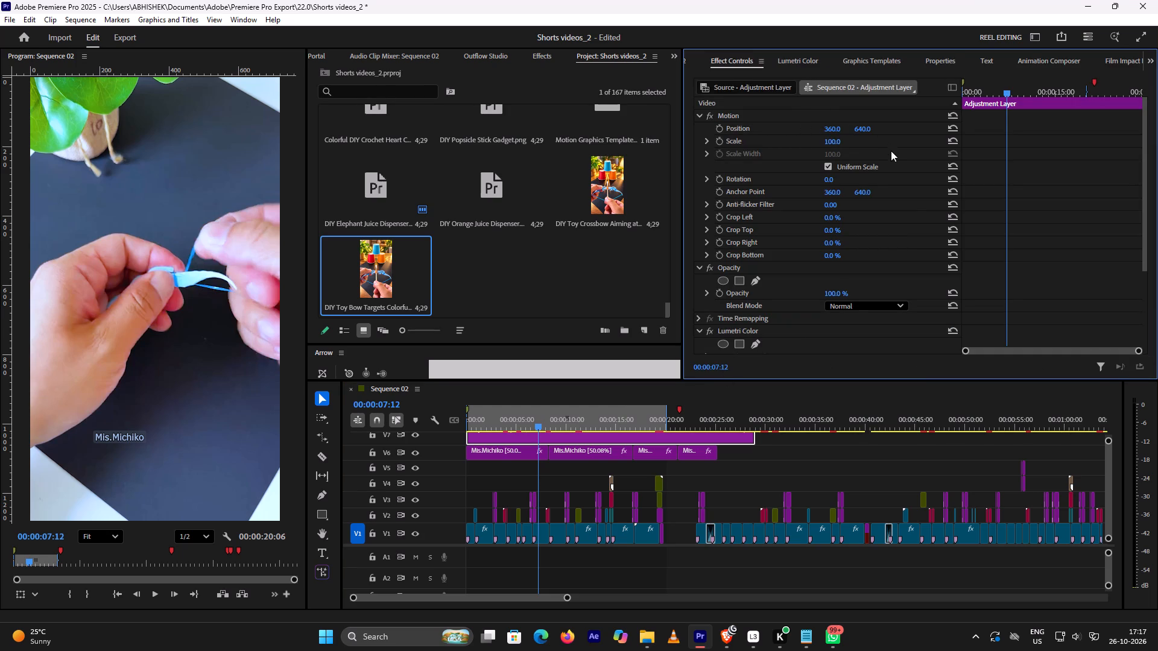
pyautogui.click(780, 459)
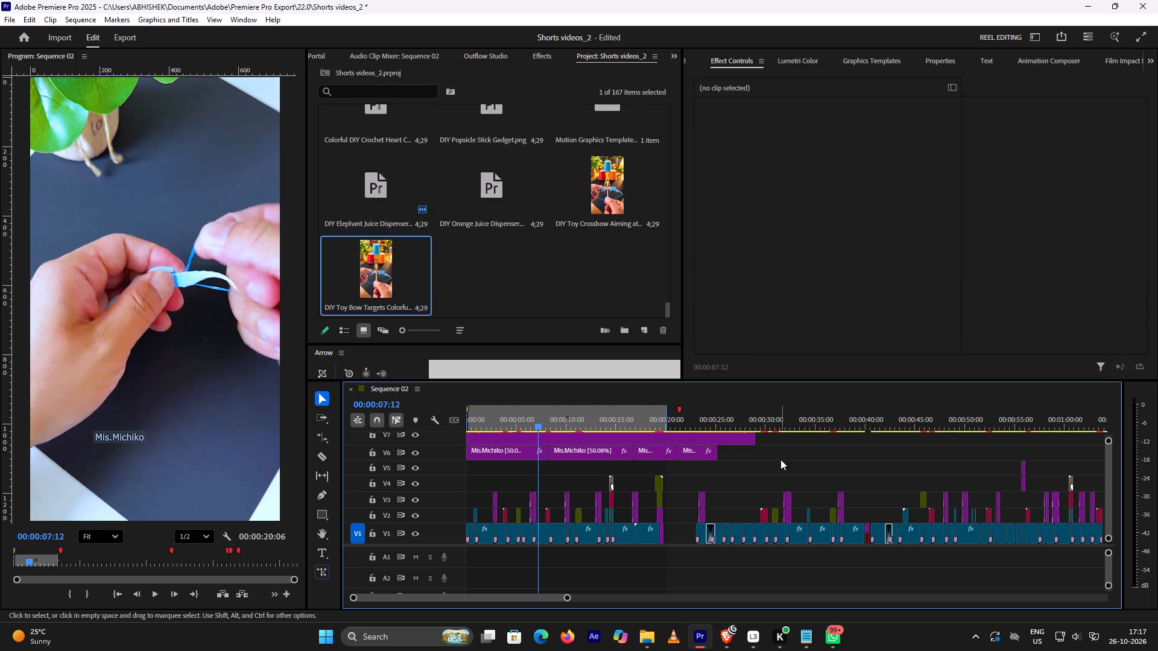
pyautogui.click(706, 442)
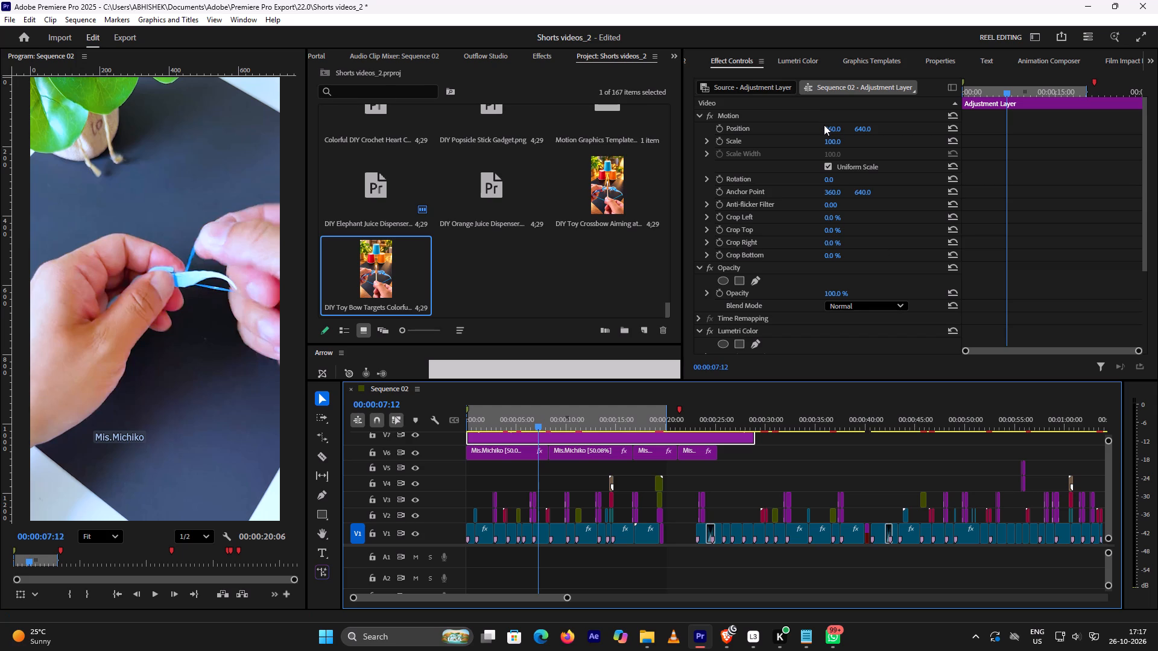
pyautogui.click(788, 57)
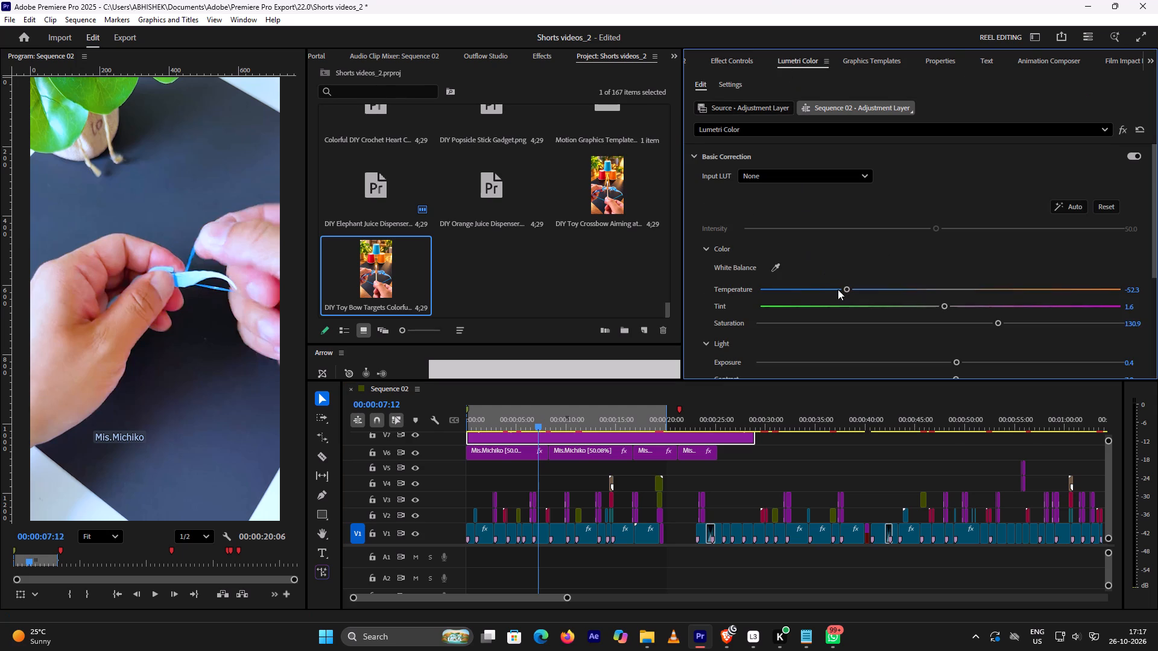
pyautogui.moveTo(839, 289); pyautogui.dragTo(808, 294)
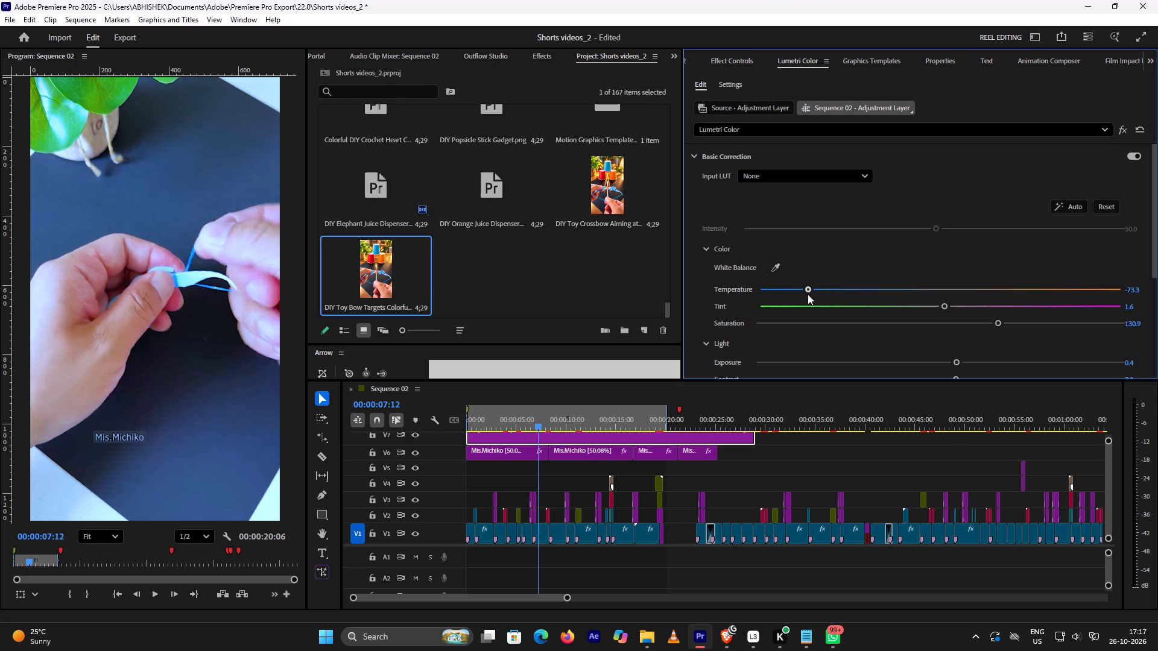
pyautogui.moveTo(808, 294); pyautogui.dragTo(810, 295)
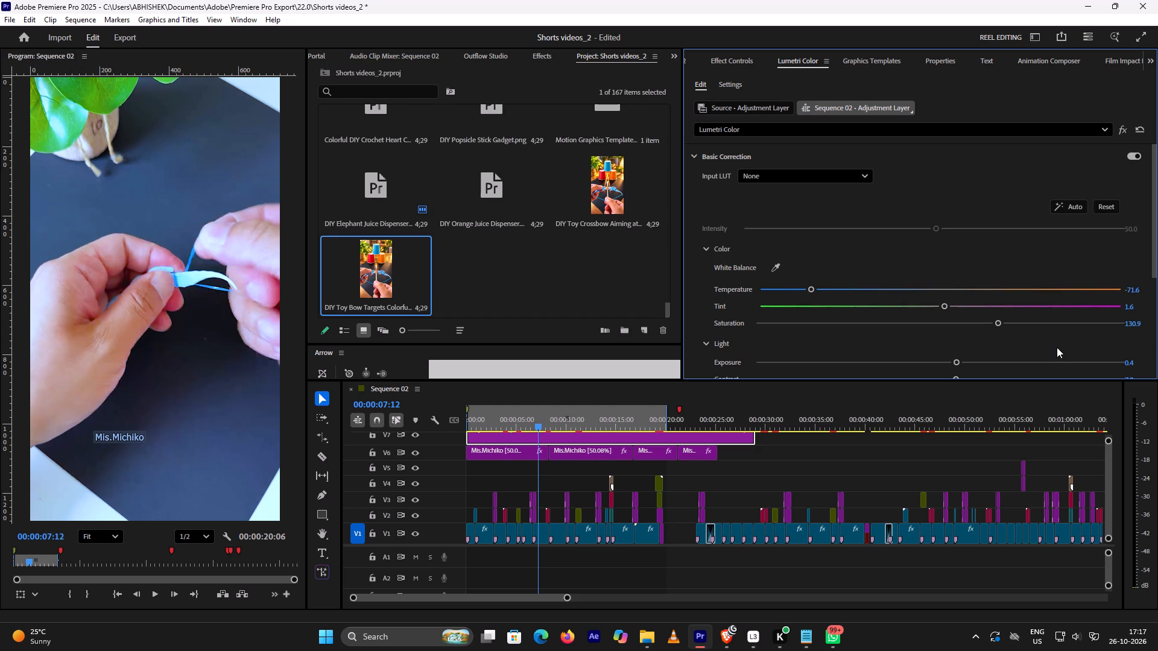
# Set the adjustment layer's Lumetri light values to exposure 0.6, whites 8.5, shadows 9.5 and contrast 10.2.
pyautogui.scroll(-4, 1057, 347)
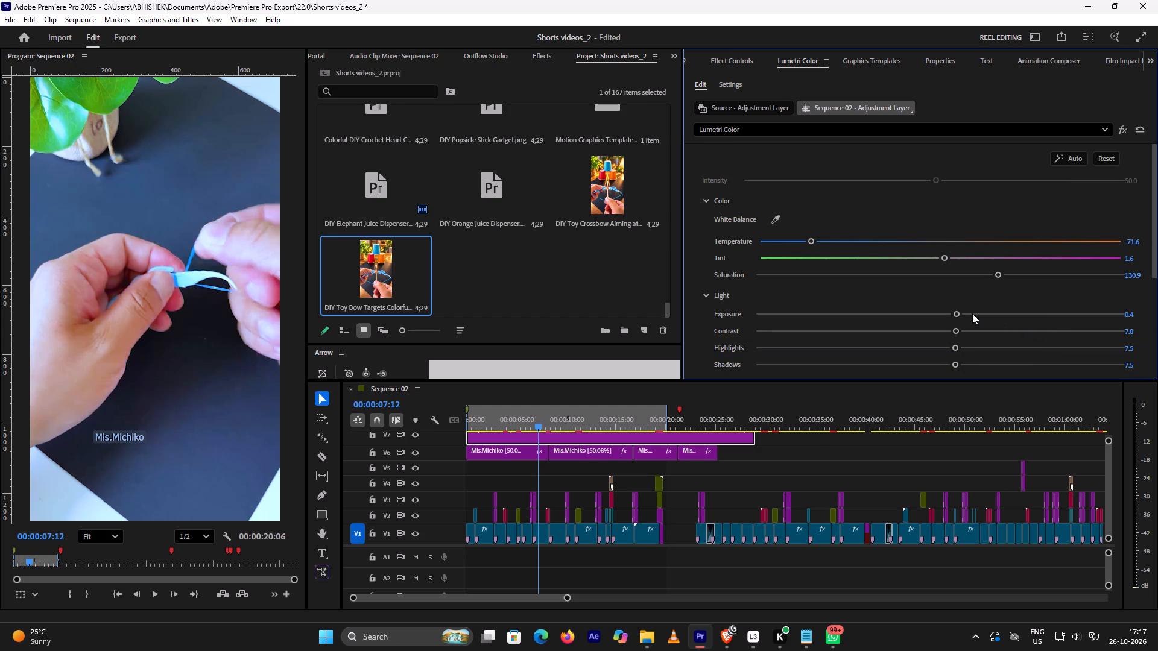
pyautogui.click(955, 313)
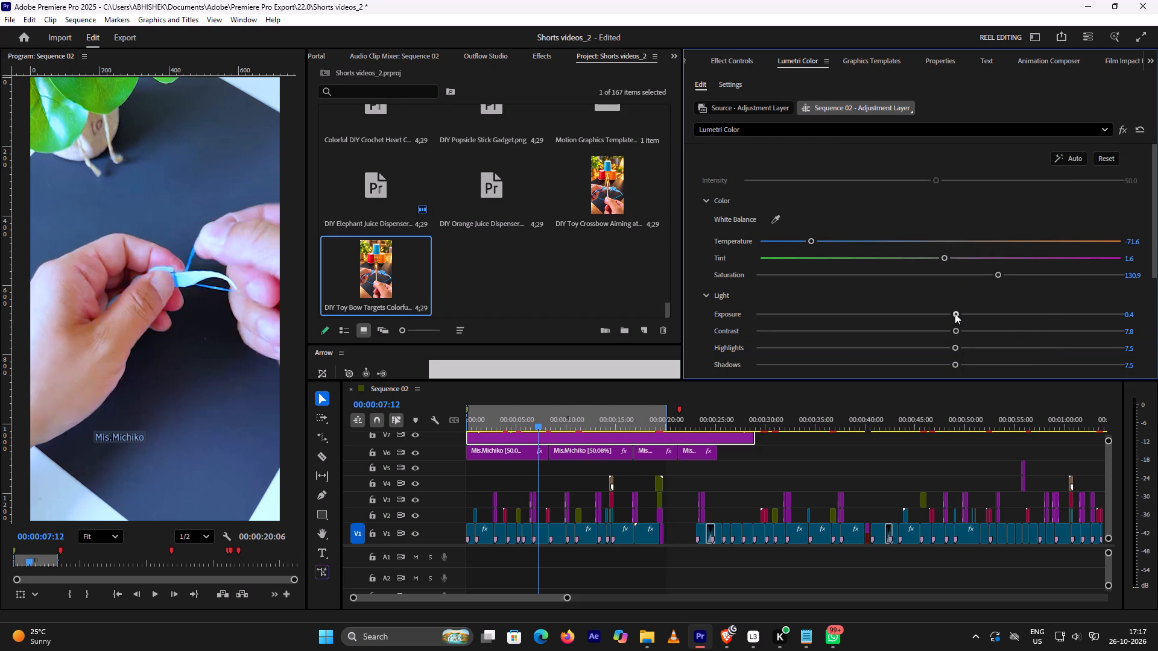
pyautogui.click(958, 315)
pyautogui.scroll(-3, 1033, 295)
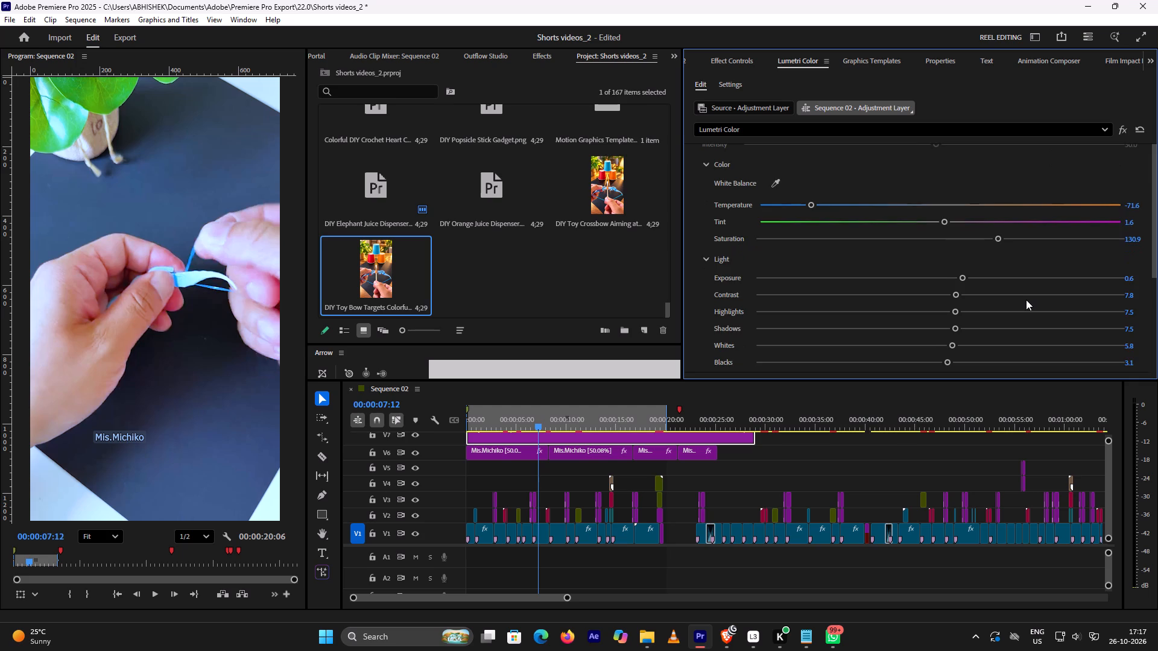
pyautogui.scroll(-3, 1026, 300)
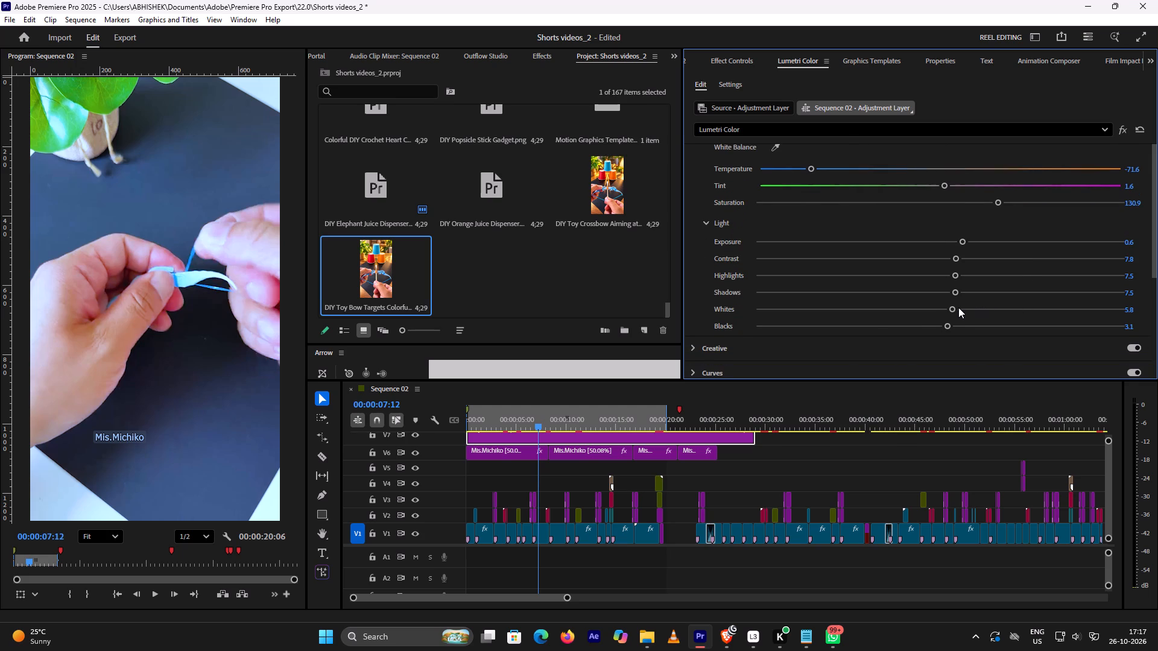
pyautogui.click(952, 309)
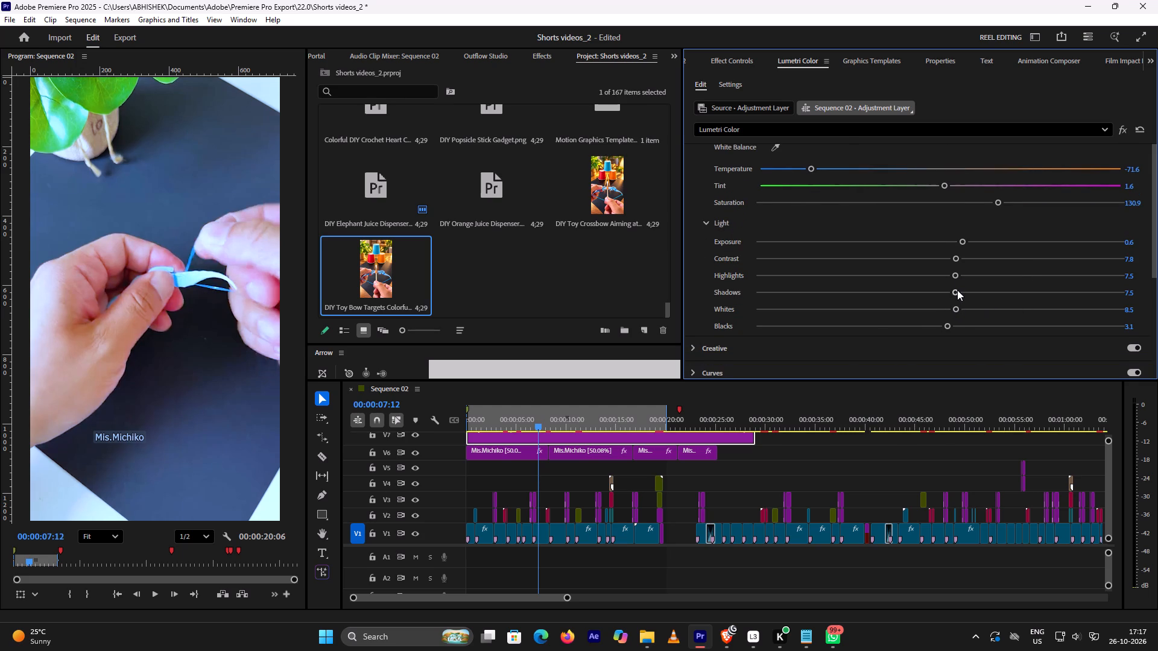
pyautogui.click(957, 292)
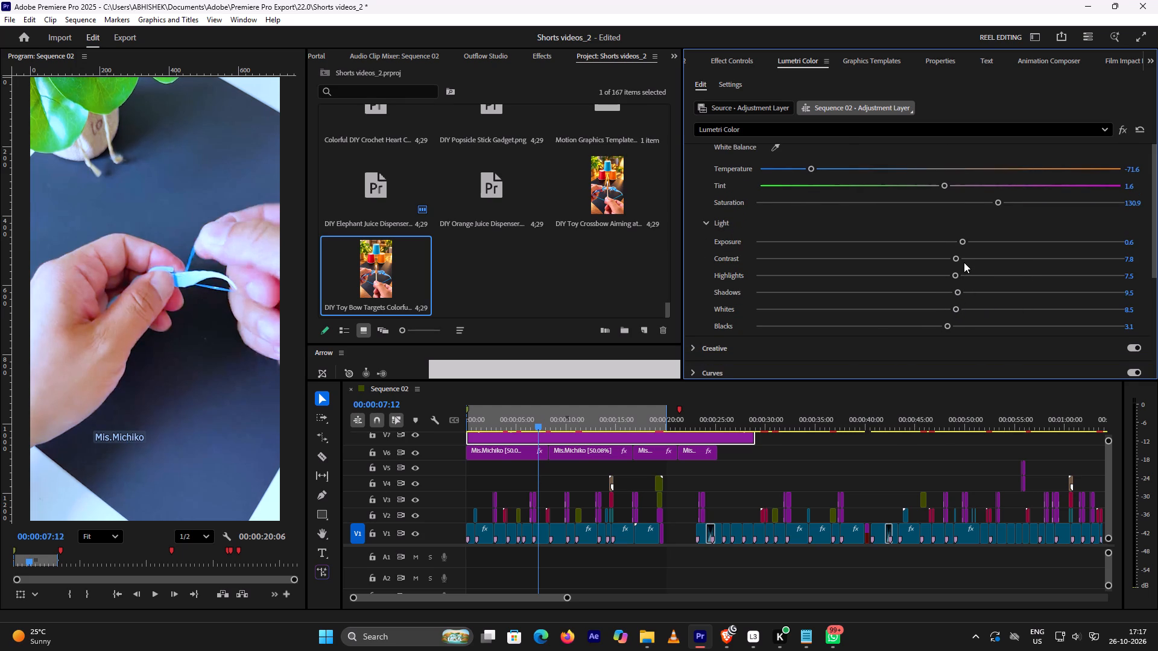
pyautogui.click(959, 261)
# Play back and scrub the graded bow footage up to about 00:00:10, and check the opening seconds again.
pyautogui.press('space')
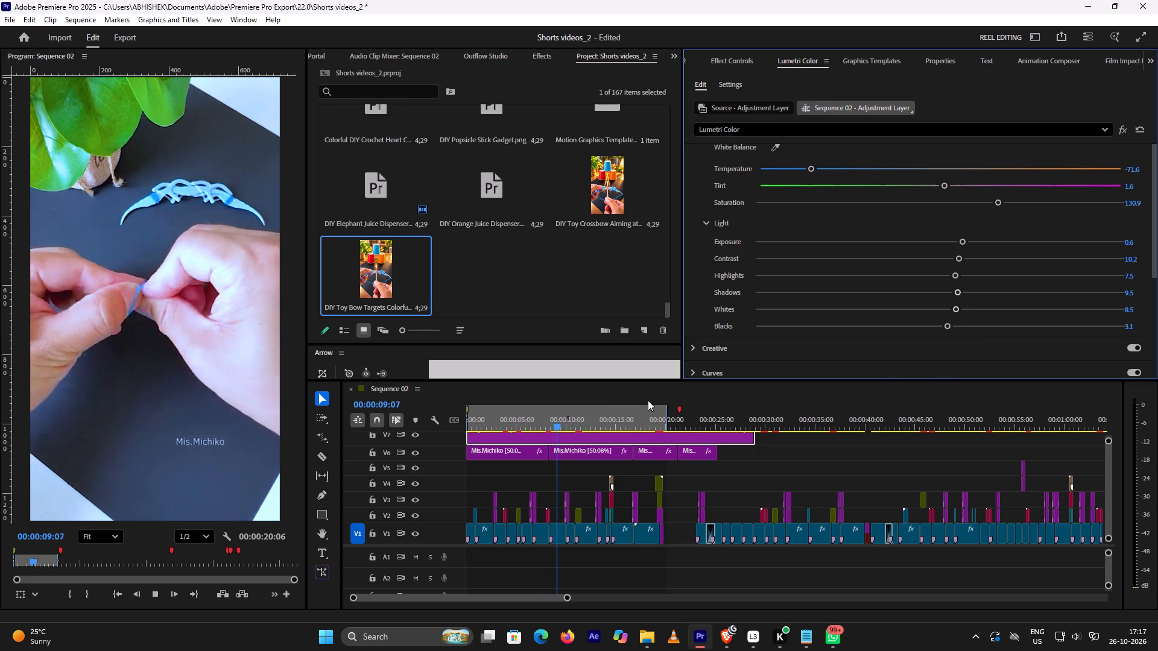
pyautogui.press('space')
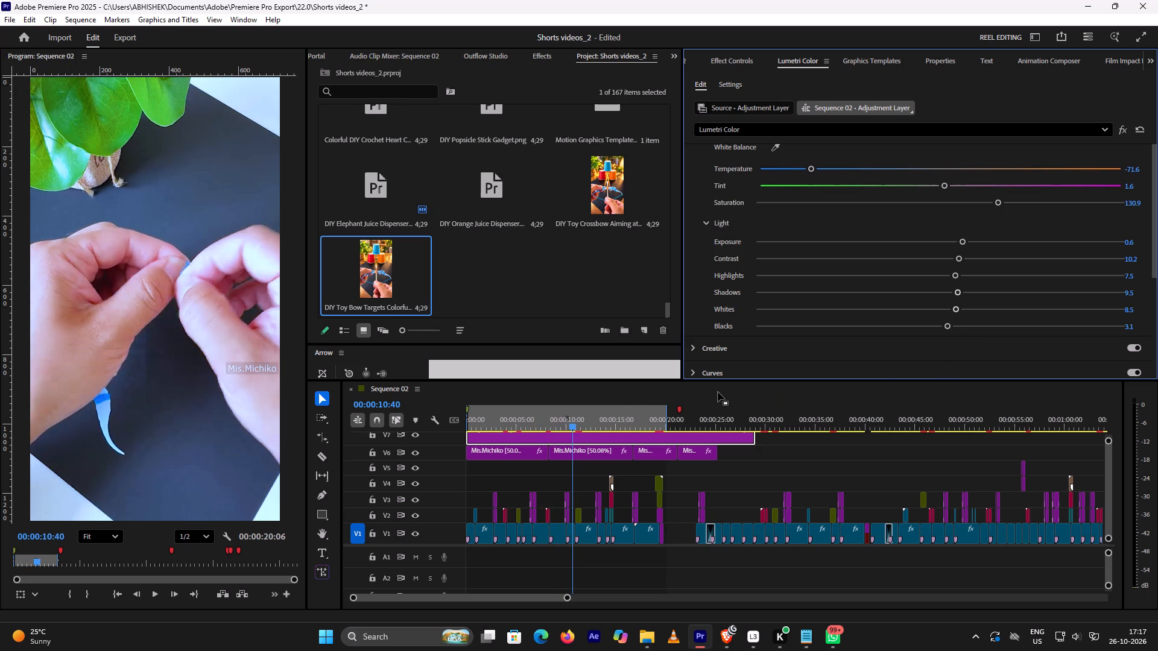
pyautogui.moveTo(574, 429); pyautogui.dragTo(546, 429)
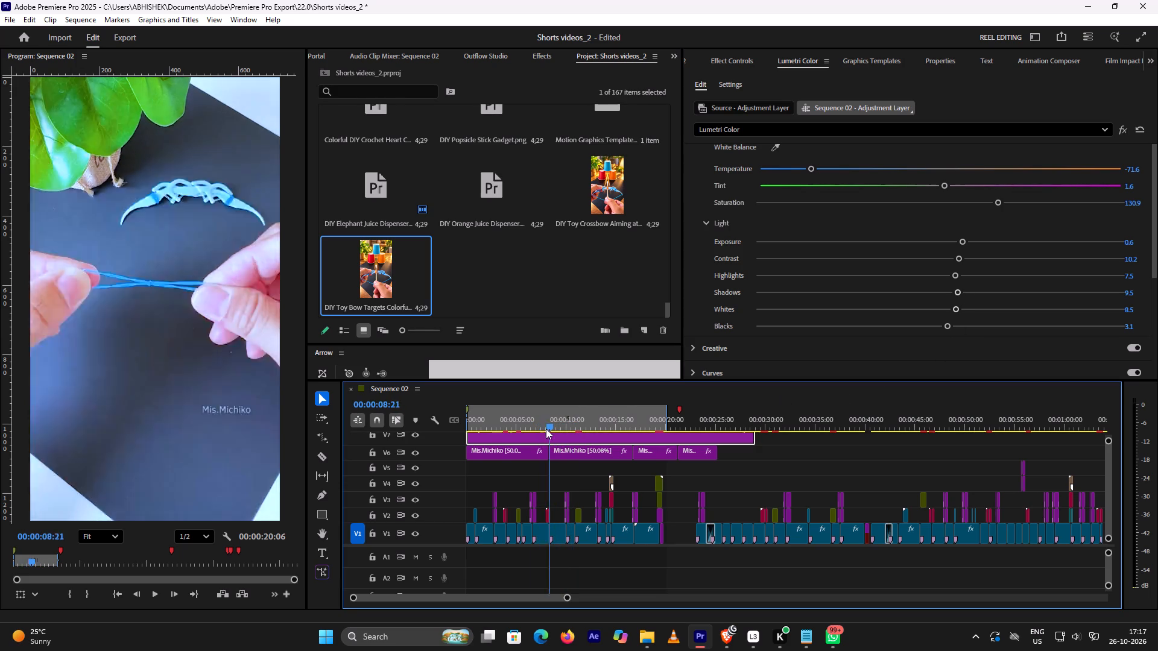
pyautogui.moveTo(546, 429); pyautogui.dragTo(432, 429)
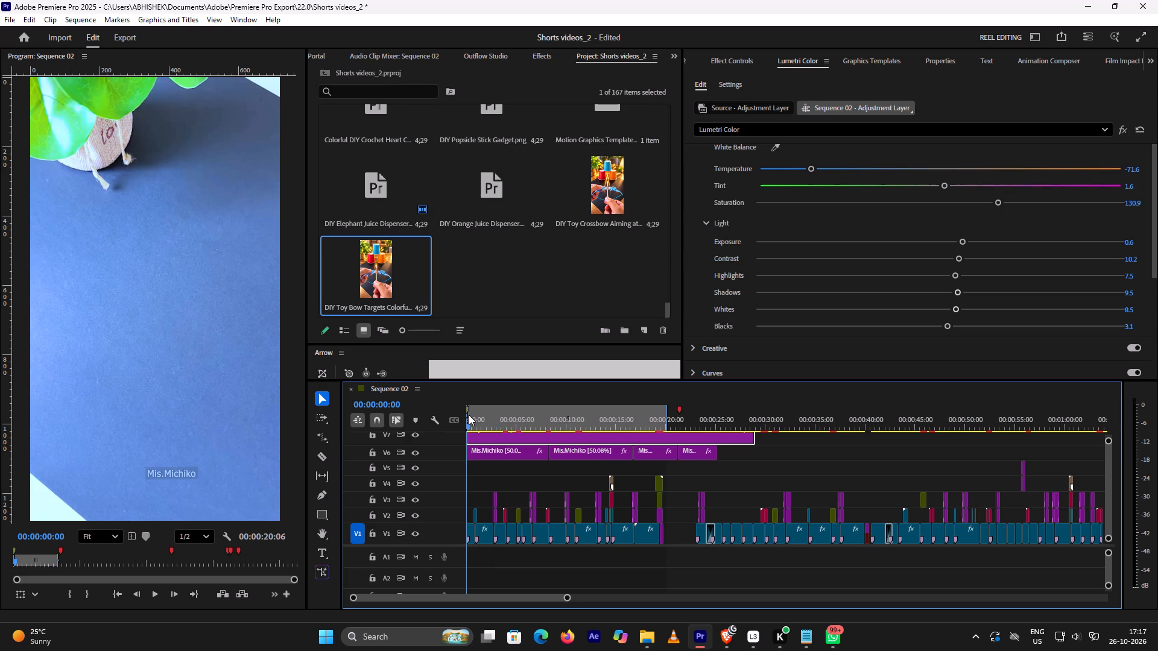
pyautogui.moveTo(467, 415); pyautogui.dragTo(422, 404)
pyautogui.press('space')
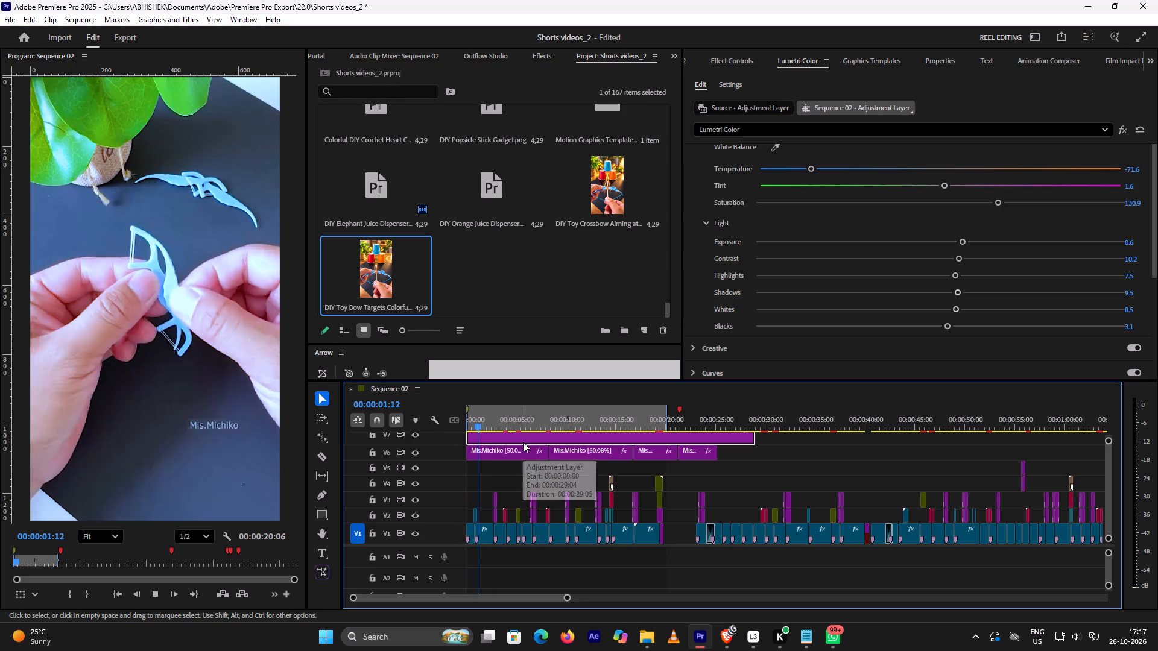
pyautogui.press('space')
pyautogui.moveTo(483, 426); pyautogui.dragTo(466, 423)
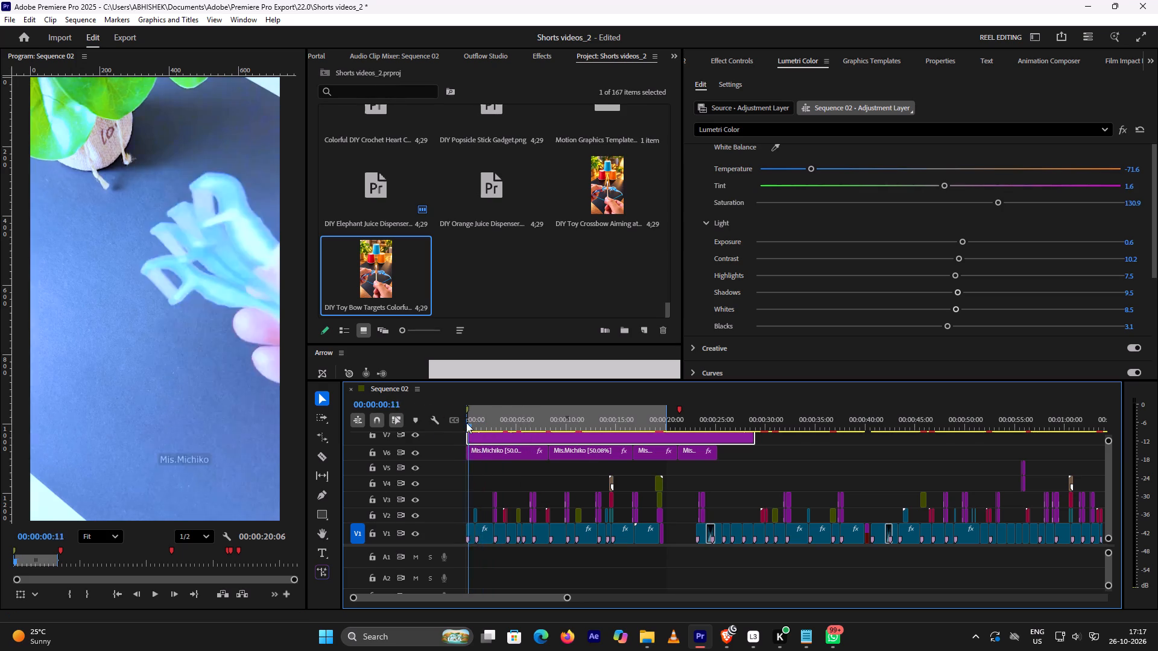
# Play back the graded short from the start to the end and scrub the closing bow shots from about 00:00:15 to 00:00:19.
pyautogui.moveTo(466, 423); pyautogui.dragTo(429, 421)
pyautogui.press('space')
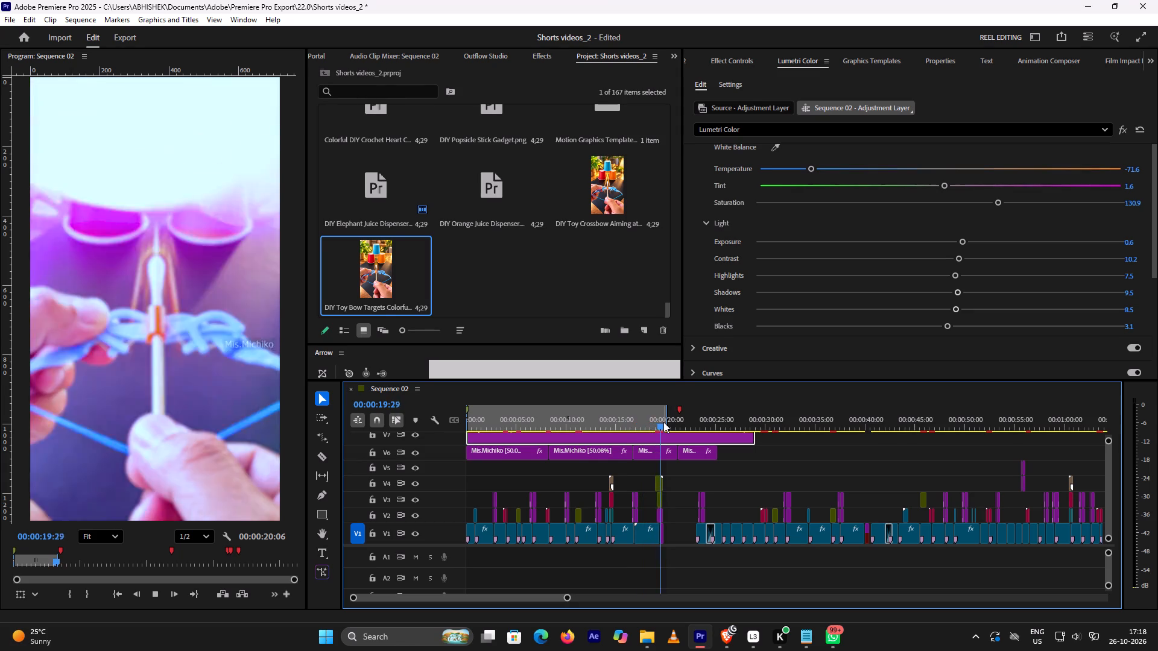
pyautogui.press('space')
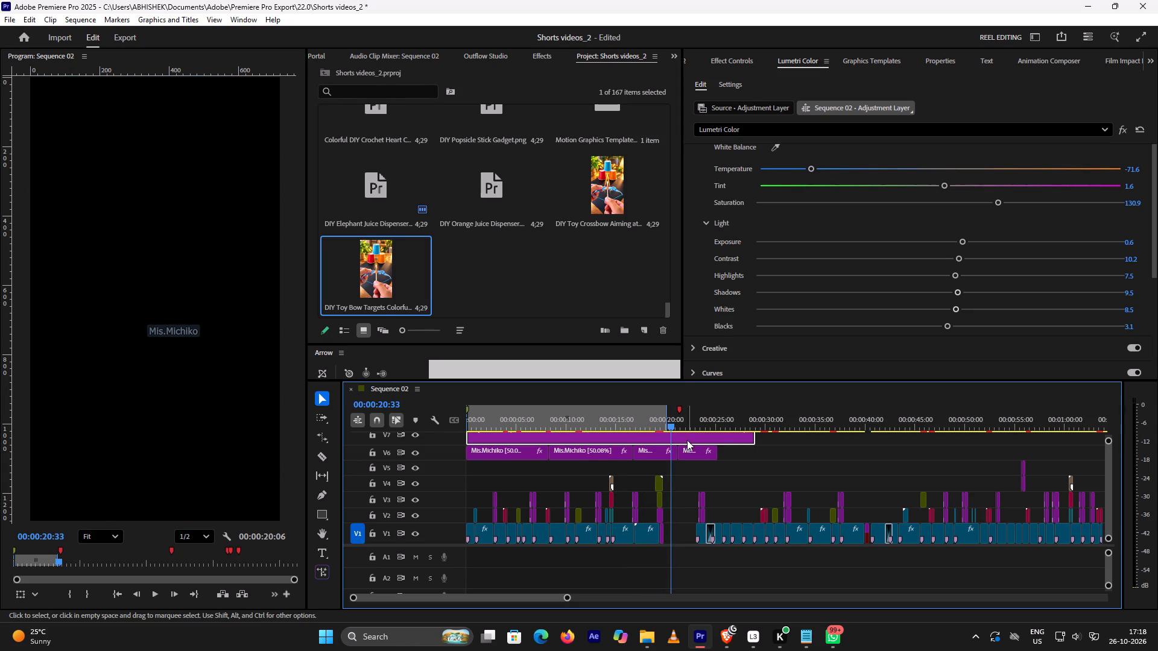
pyautogui.moveTo(674, 428); pyautogui.dragTo(652, 428)
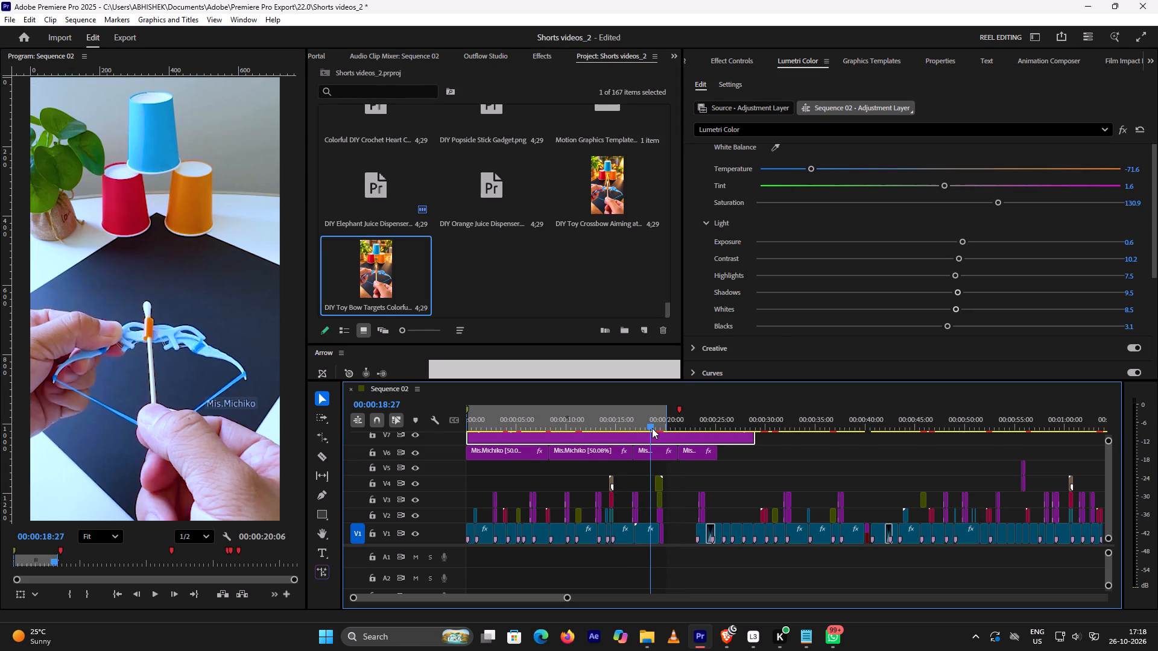
pyautogui.moveTo(652, 428); pyautogui.dragTo(621, 428)
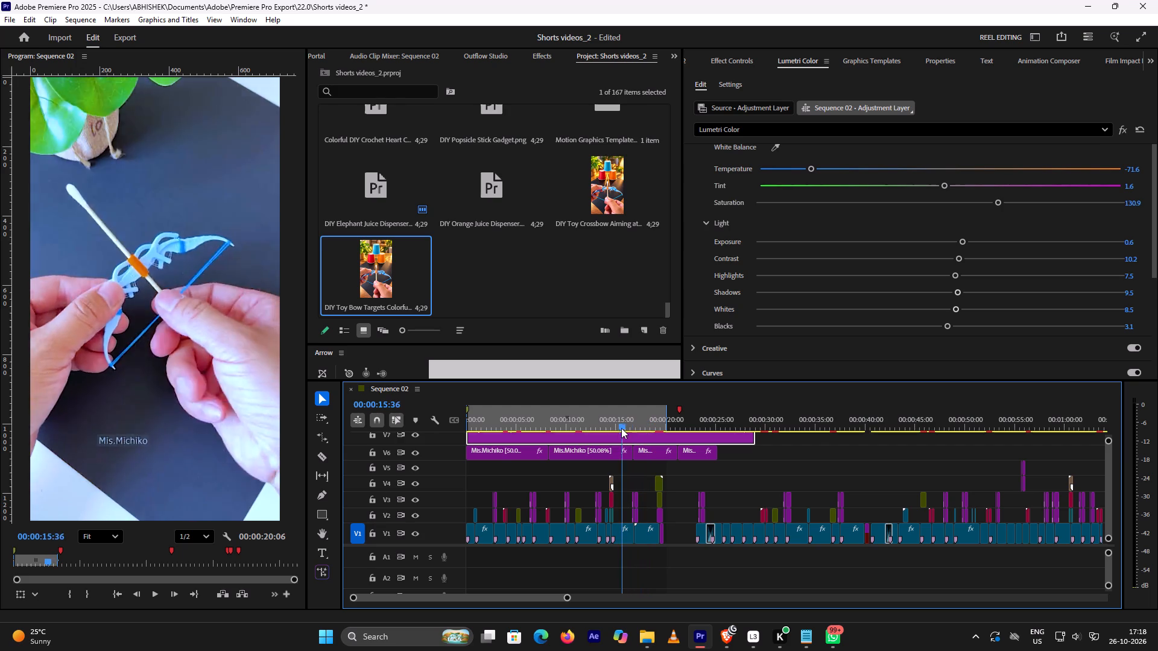
pyautogui.moveTo(621, 428); pyautogui.dragTo(631, 448)
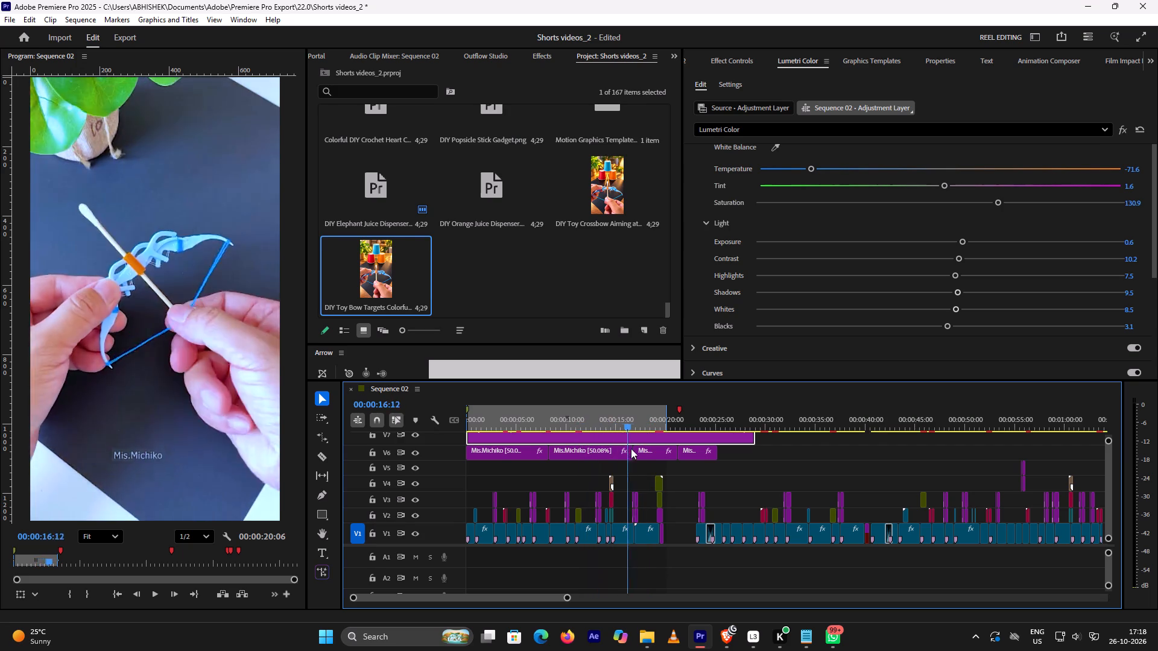
pyautogui.moveTo(631, 448); pyautogui.dragTo(654, 457)
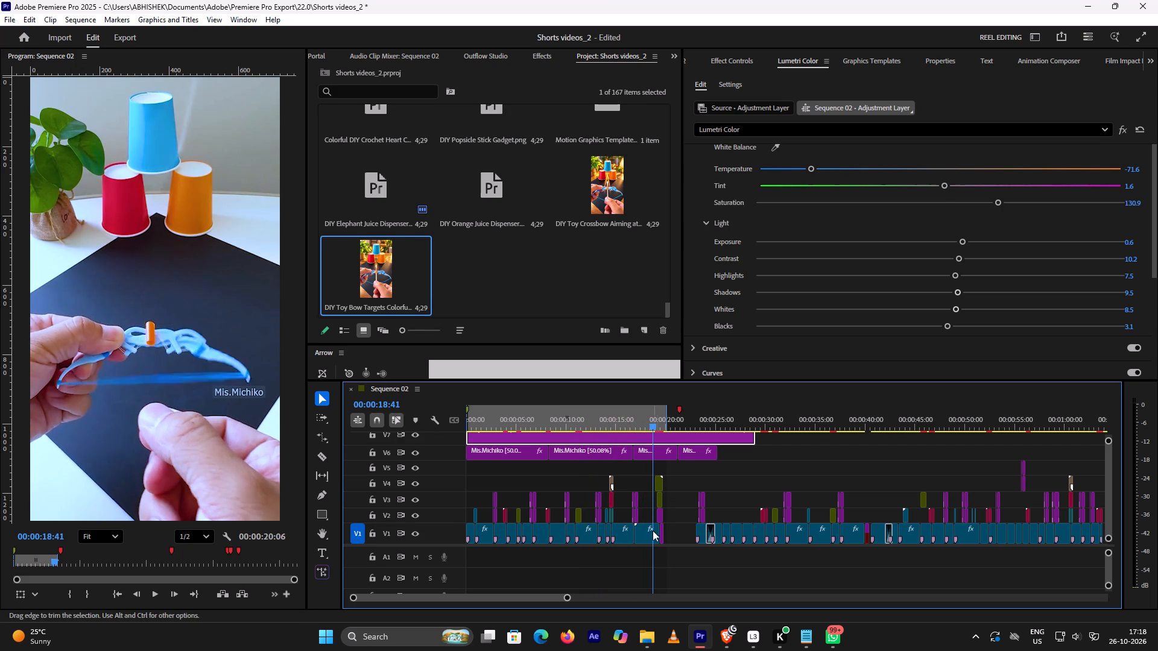
# Set the scale of the ending thumbnail image on V1, at about 00:00:19:44, to 78.
pyautogui.click(654, 541)
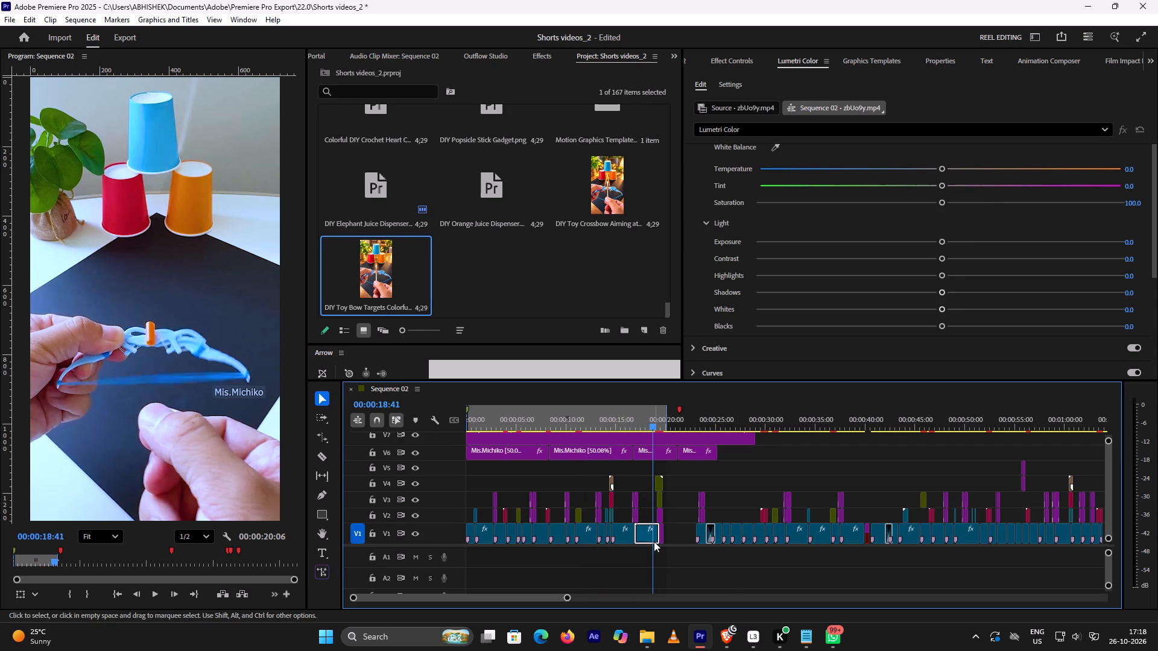
pyautogui.press('e')
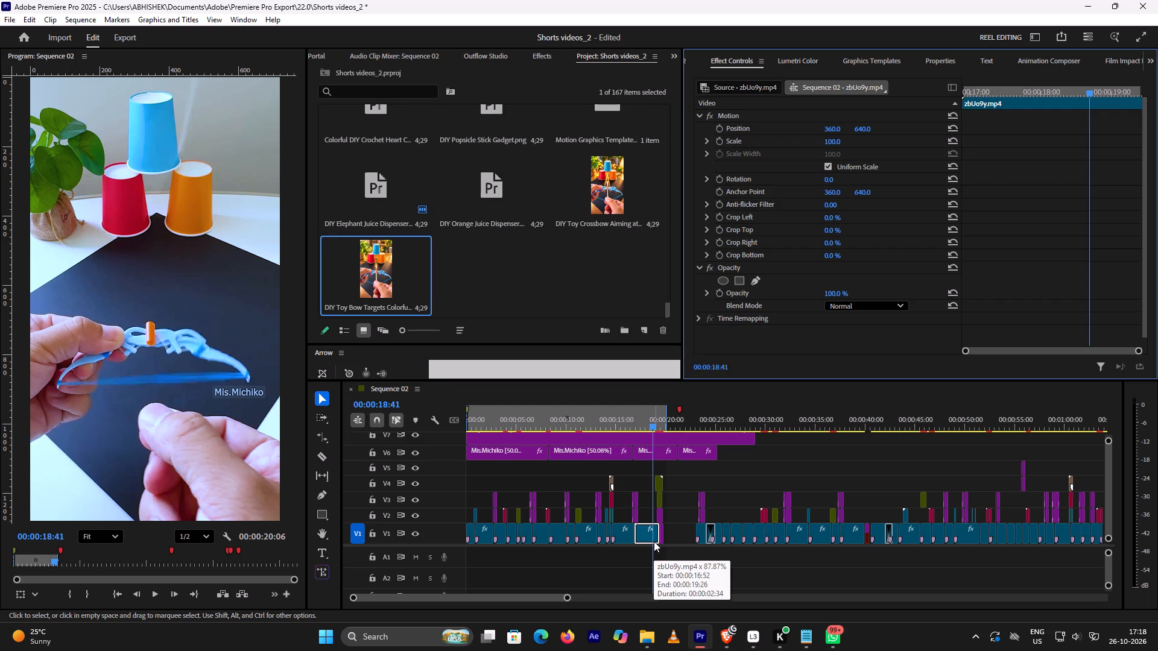
pyautogui.keyDown('alt'); pyautogui.scroll(9, 680, 533); pyautogui.keyUp('alt')
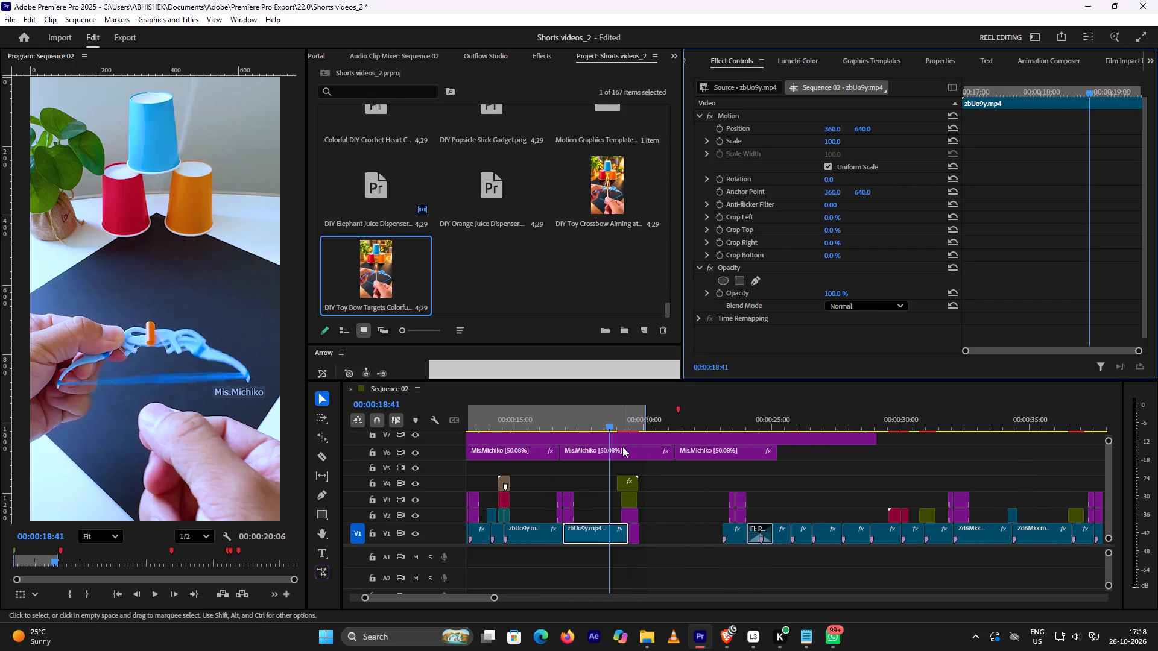
pyautogui.press('Down')
pyautogui.moveTo(616, 427); pyautogui.dragTo(621, 428)
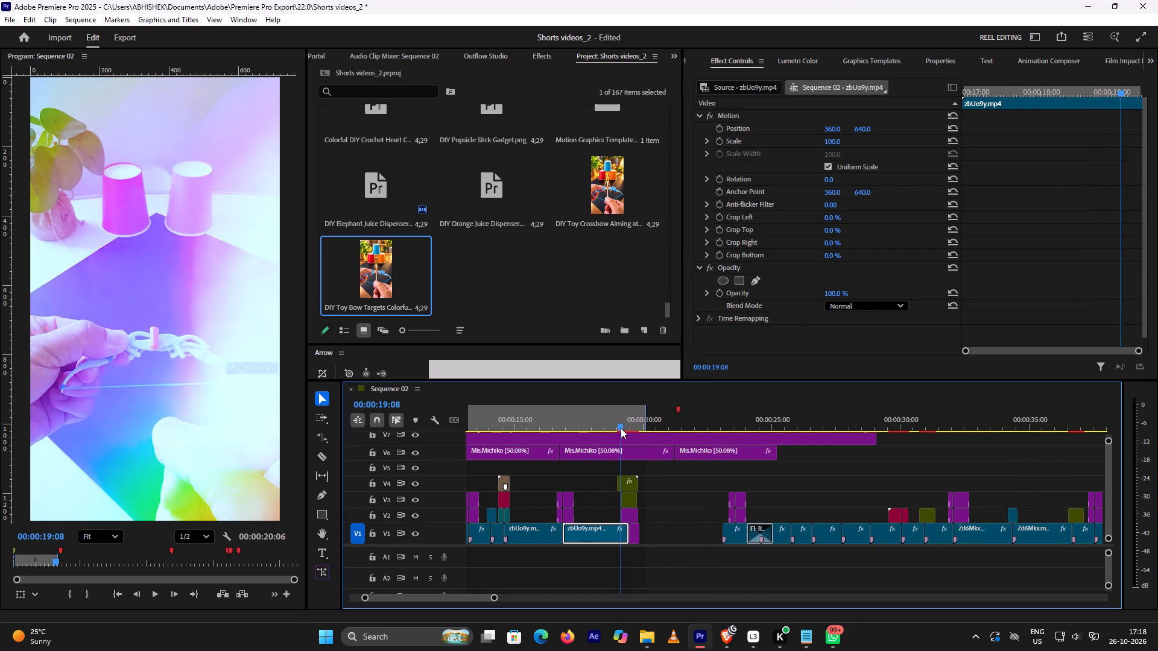
pyautogui.moveTo(621, 428); pyautogui.dragTo(607, 434)
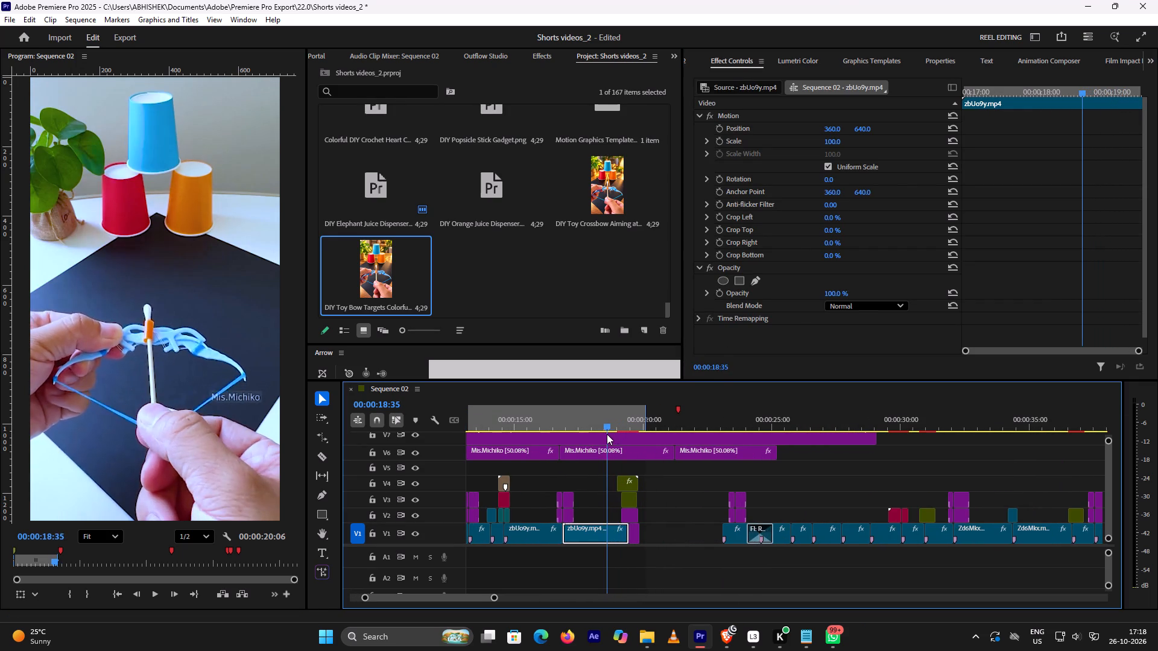
pyautogui.moveTo(607, 434); pyautogui.dragTo(636, 441)
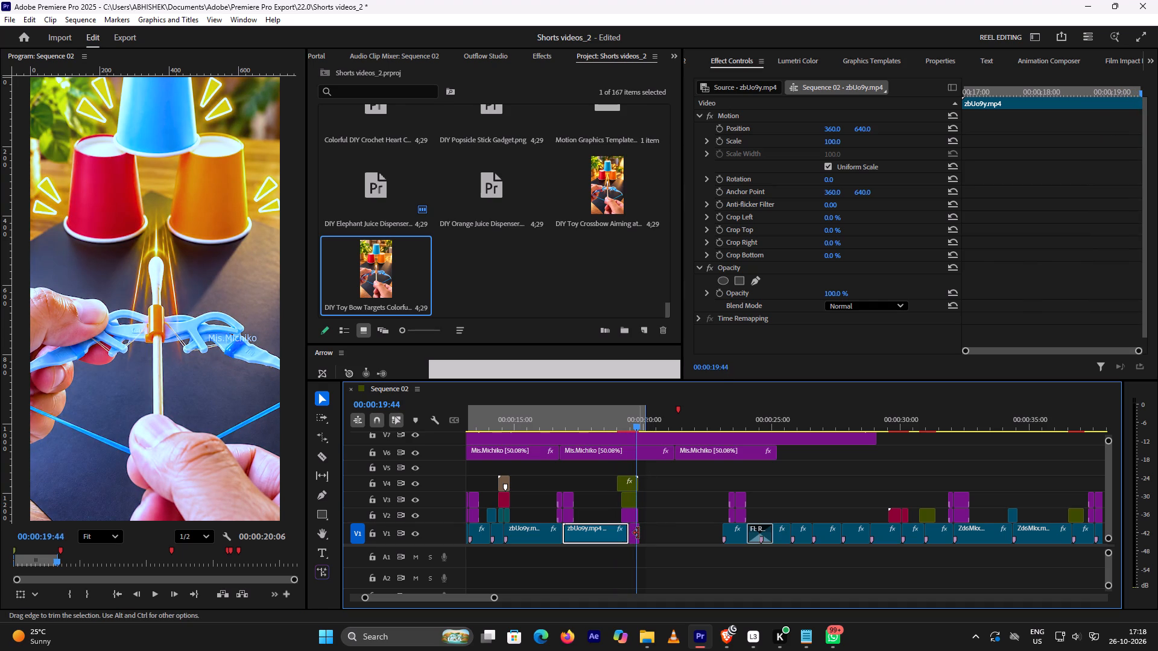
pyautogui.click(638, 533)
pyautogui.click(633, 532)
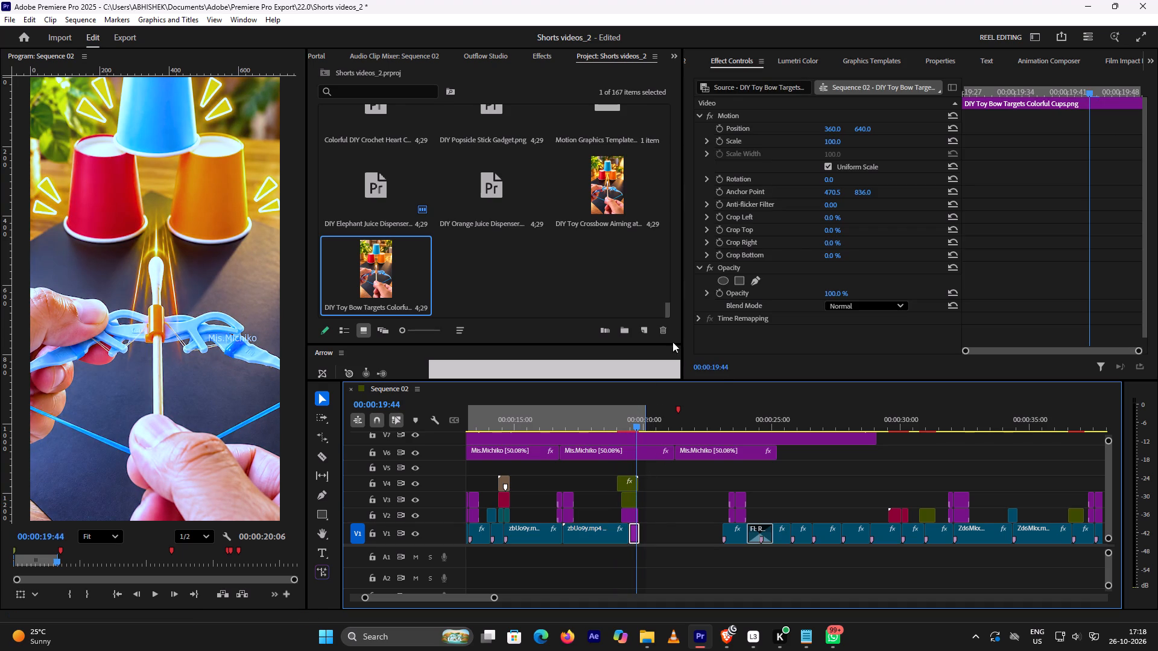
pyautogui.click(838, 139)
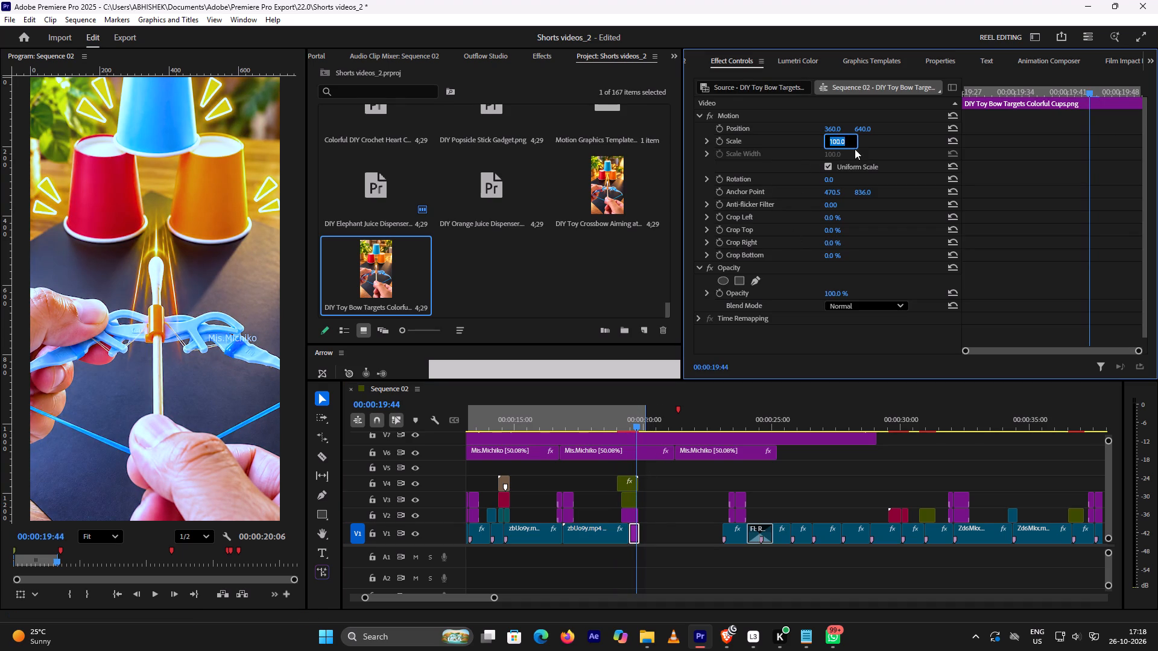
pyautogui.write('78')
pyautogui.press('Return')
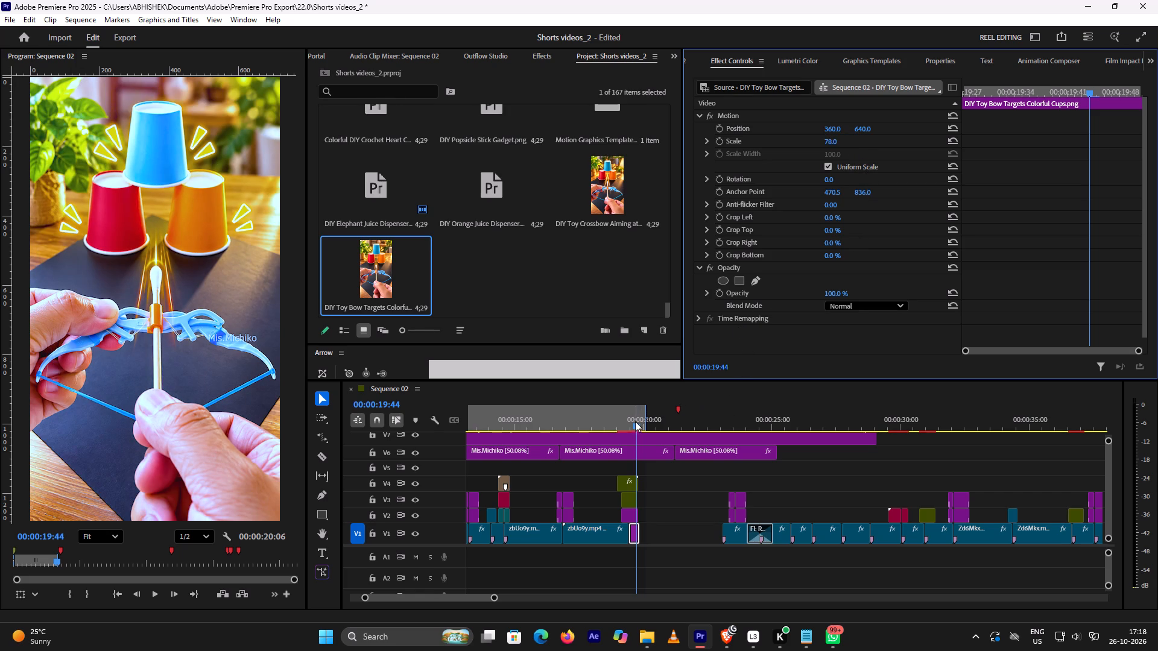
# Animate a zoom on the last V1 bow clip before the thumbnail: position and scale keyframes at 00:00:17:04, scale 112 at 00:00:19:05.
pyautogui.moveTo(635, 424); pyautogui.dragTo(582, 424)
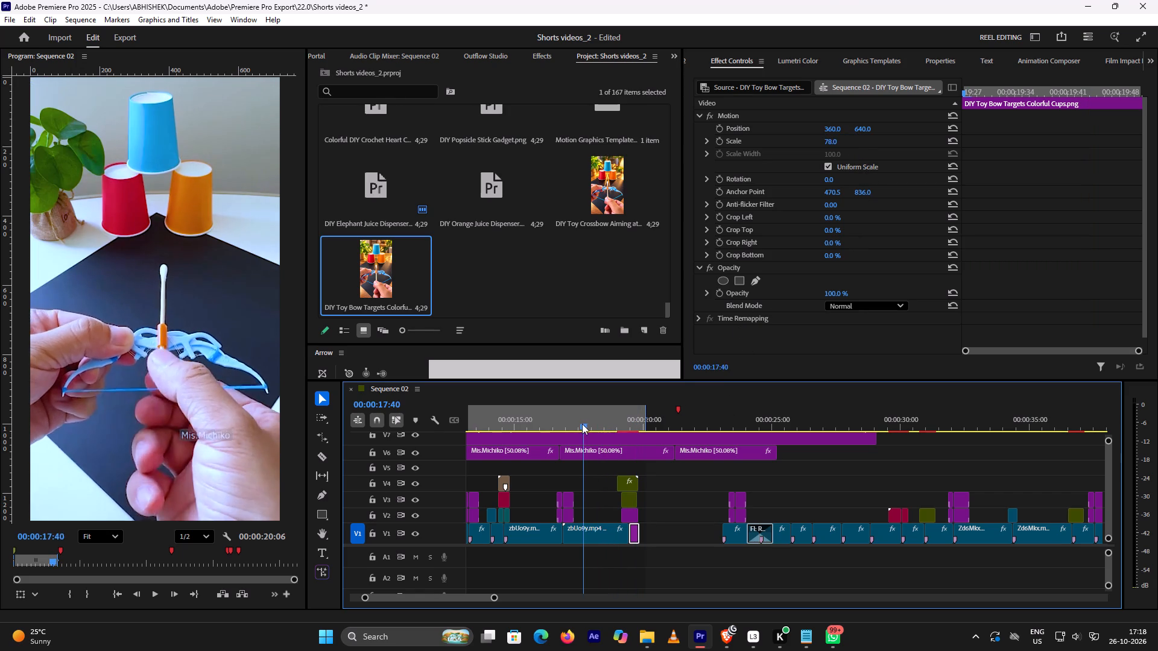
pyautogui.moveTo(582, 424); pyautogui.dragTo(591, 434)
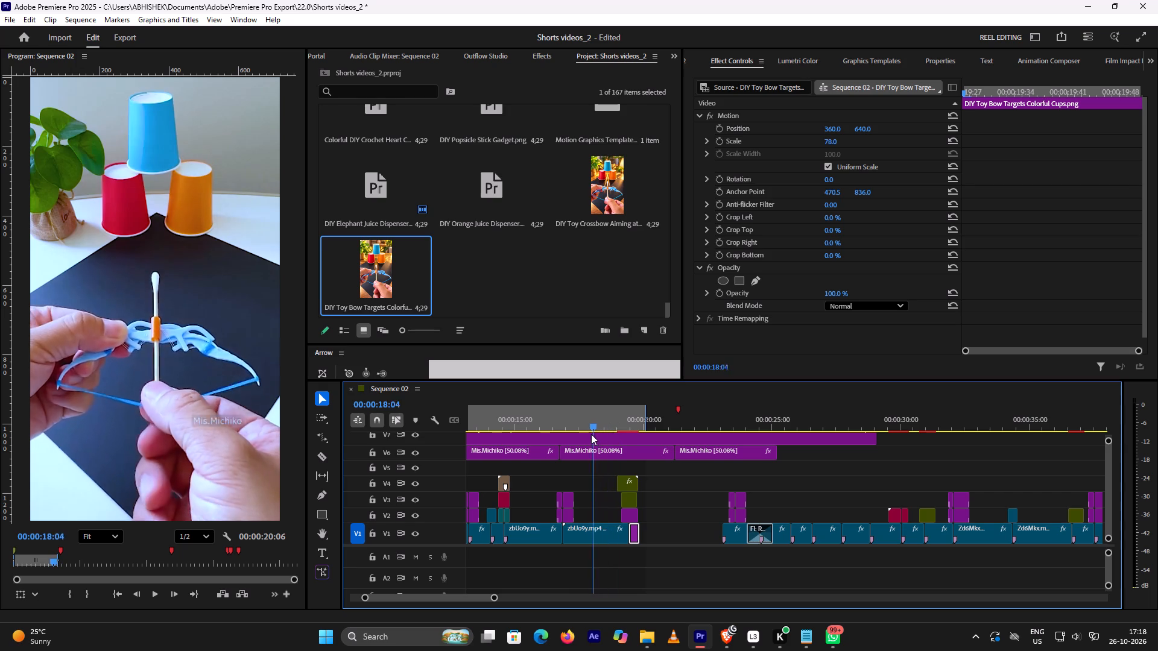
pyautogui.moveTo(591, 434); pyautogui.dragTo(575, 435)
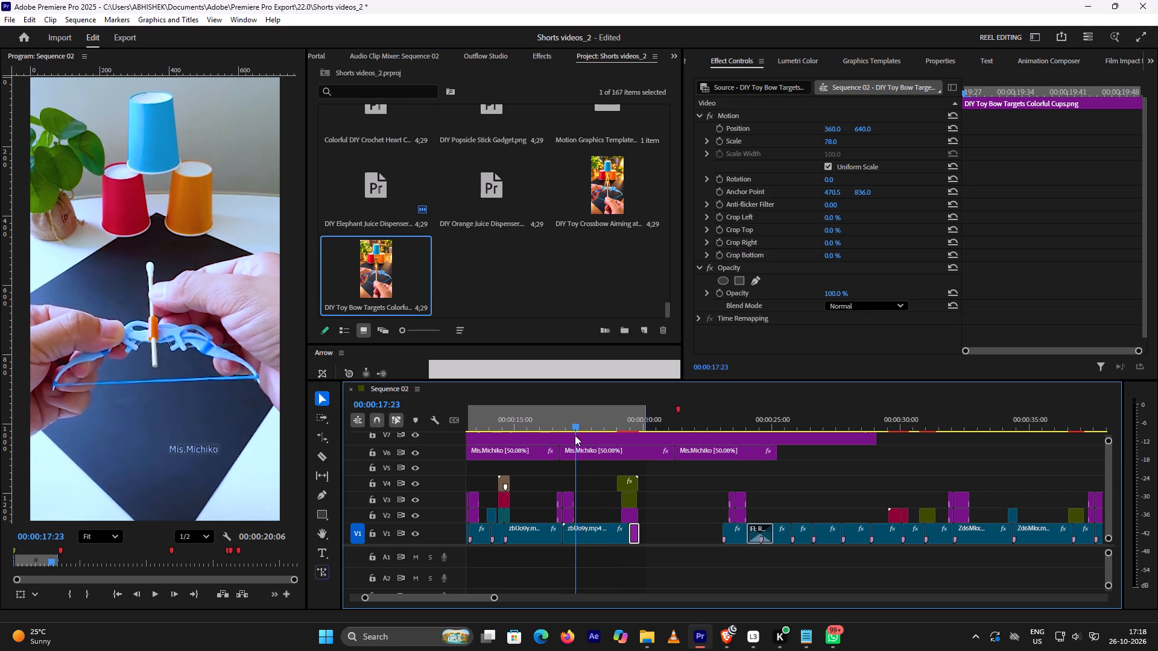
pyautogui.moveTo(575, 435); pyautogui.dragTo(566, 433)
pyautogui.click(587, 538)
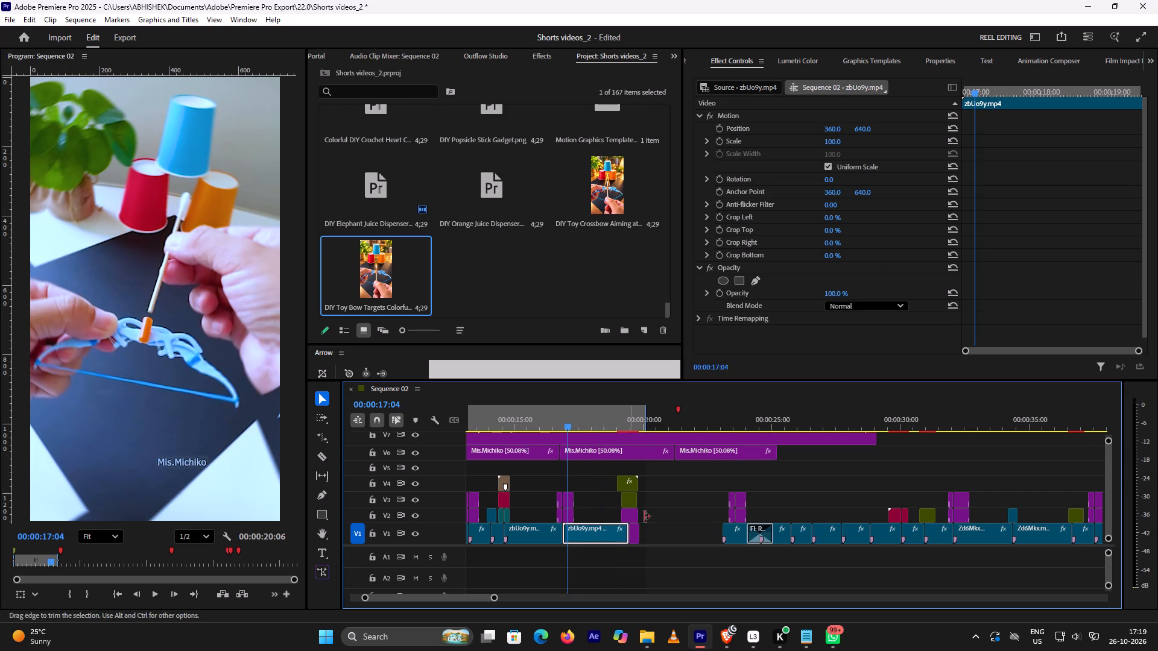
pyautogui.click(717, 129)
pyautogui.click(715, 140)
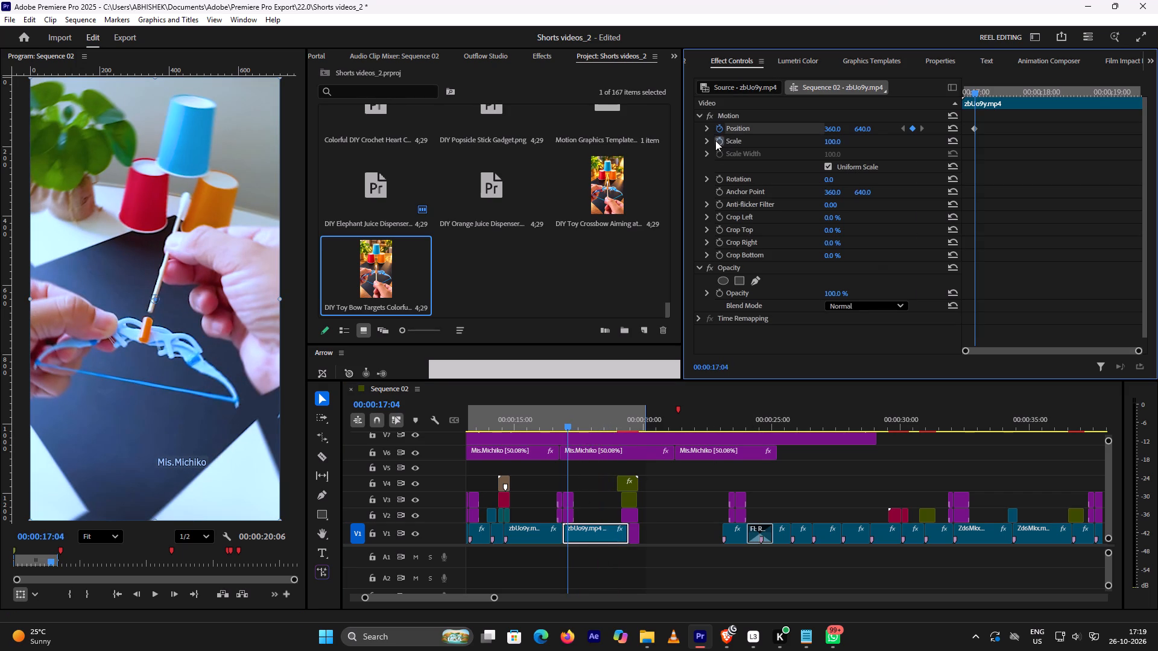
pyautogui.moveTo(568, 426); pyautogui.dragTo(598, 426)
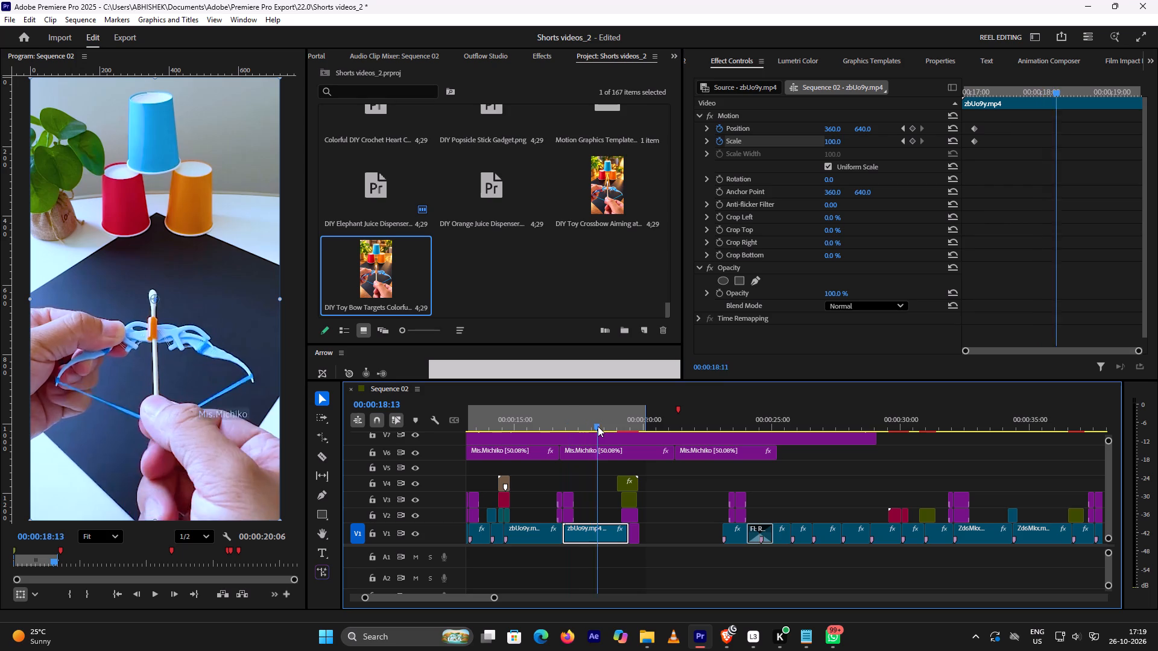
pyautogui.moveTo(598, 426); pyautogui.dragTo(619, 428)
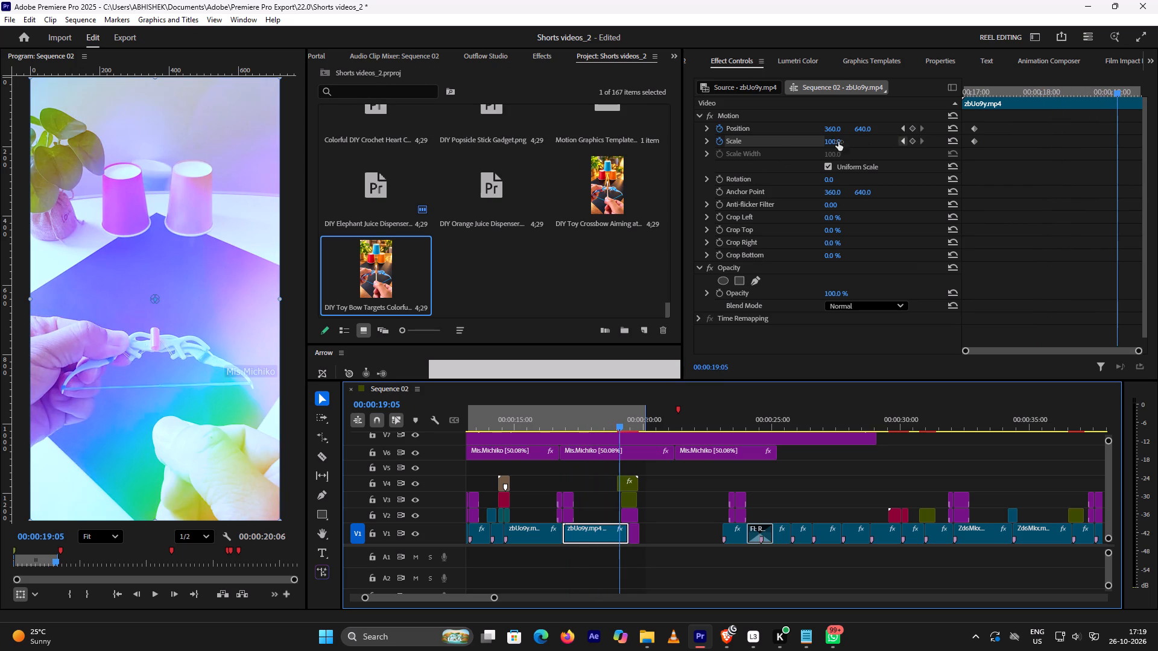
pyautogui.moveTo(832, 141); pyautogui.dragTo(841, 144)
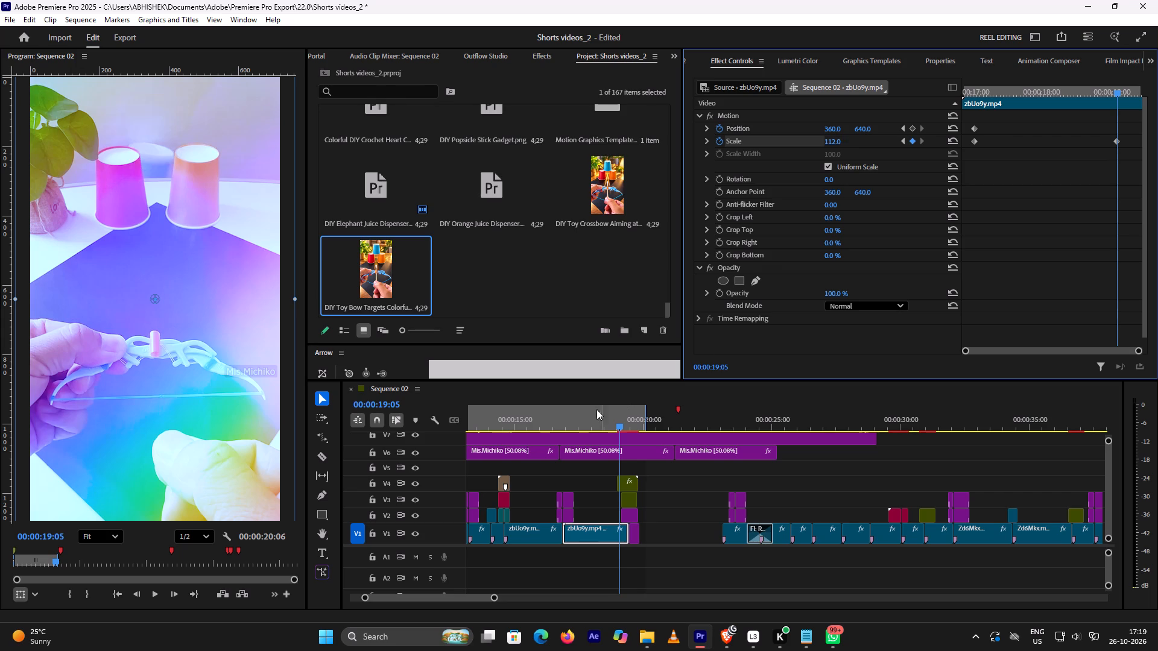
# Play back the zoom on the bow clip repeatedly from about 00:00:17 to 00:00:19, checking its strength and the transition.
pyautogui.click(575, 415)
pyautogui.press('space')
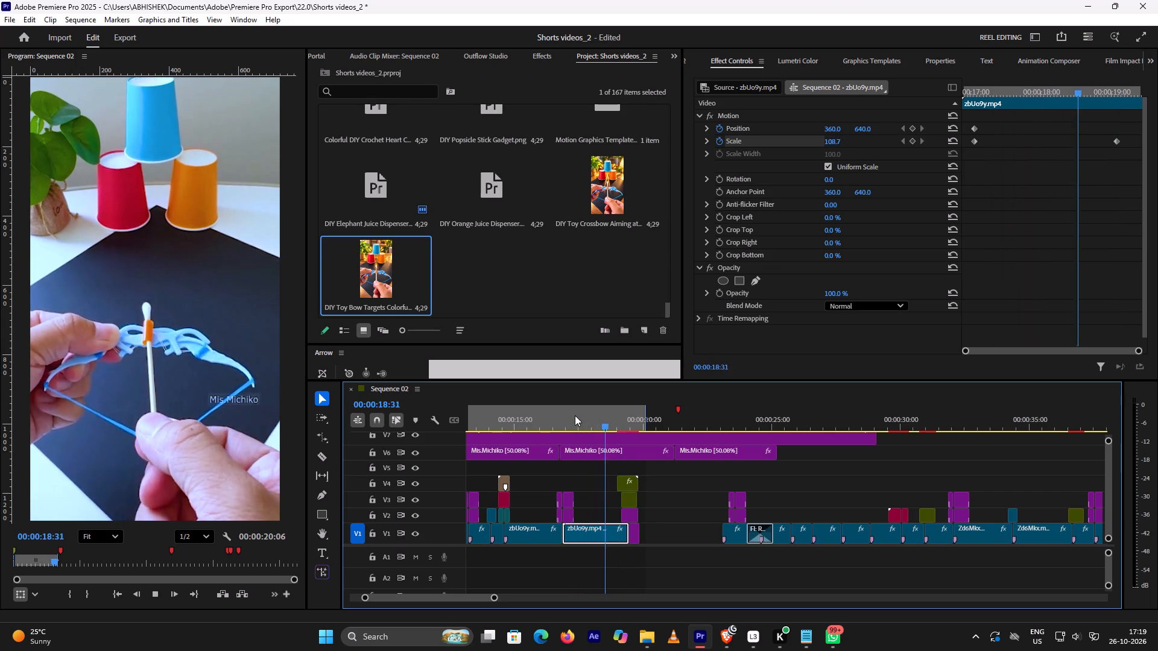
pyautogui.press('space')
pyautogui.click(575, 415)
pyautogui.press('space')
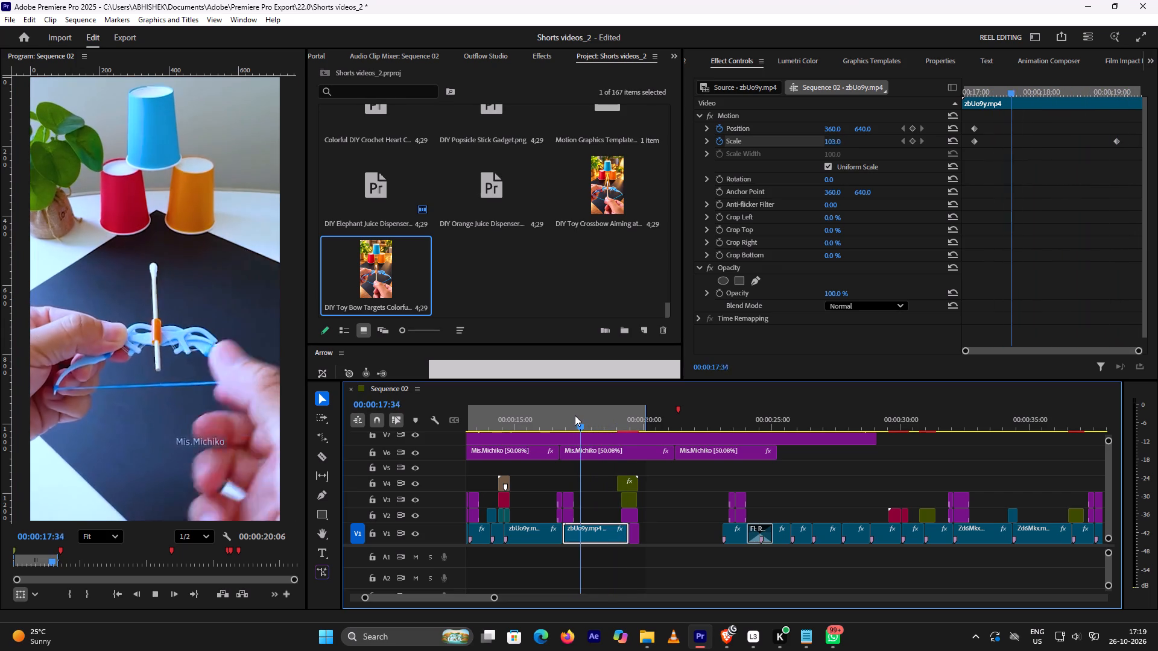
pyautogui.press('space')
pyautogui.press('space')
pyautogui.press('space')
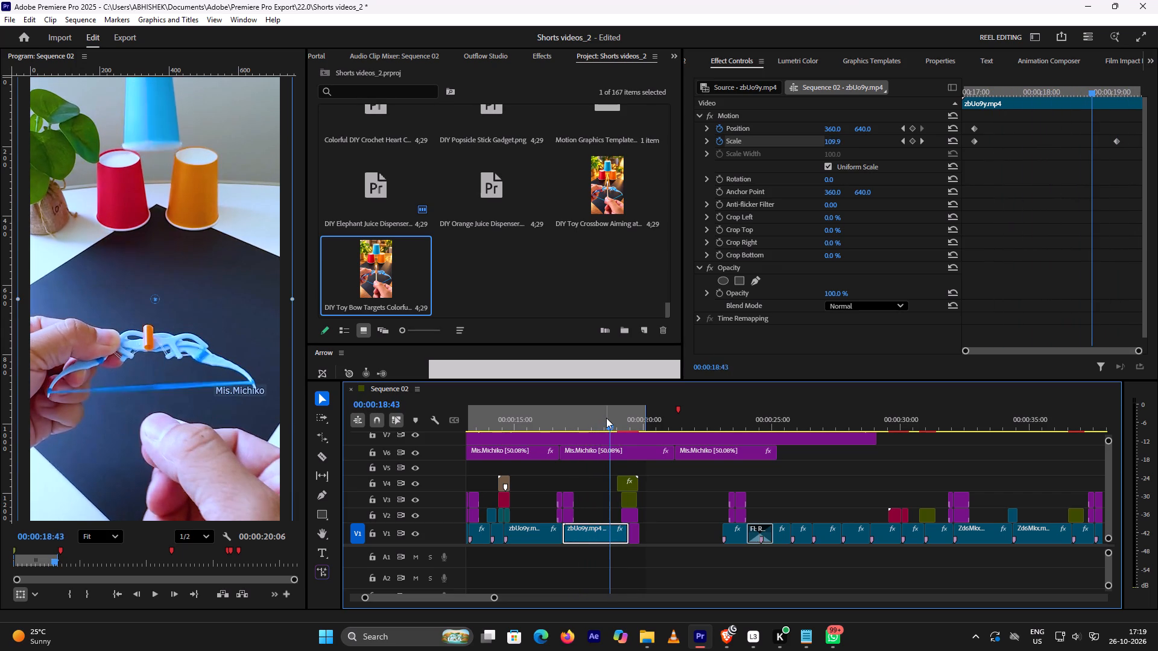
pyautogui.press('space')
pyautogui.press('space')
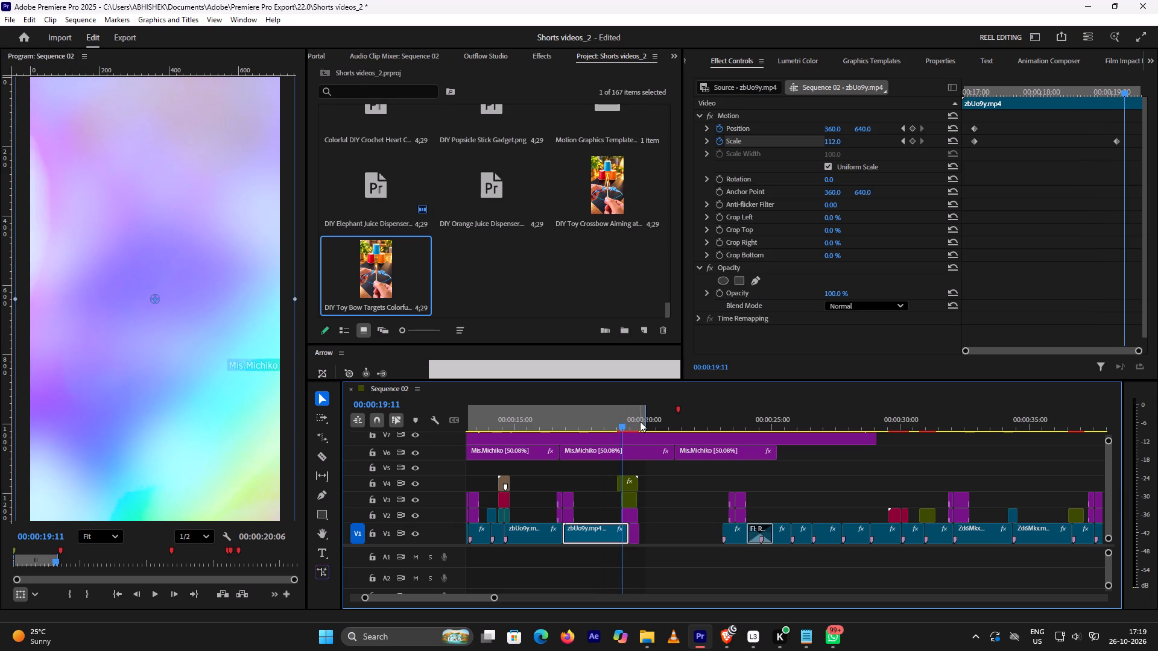
# Set the bow clip's second scale keyframe, at 00:00:19:04, to 107 and replay the zoom into the ending thumbnail.
pyautogui.click(903, 139)
pyautogui.click(839, 142)
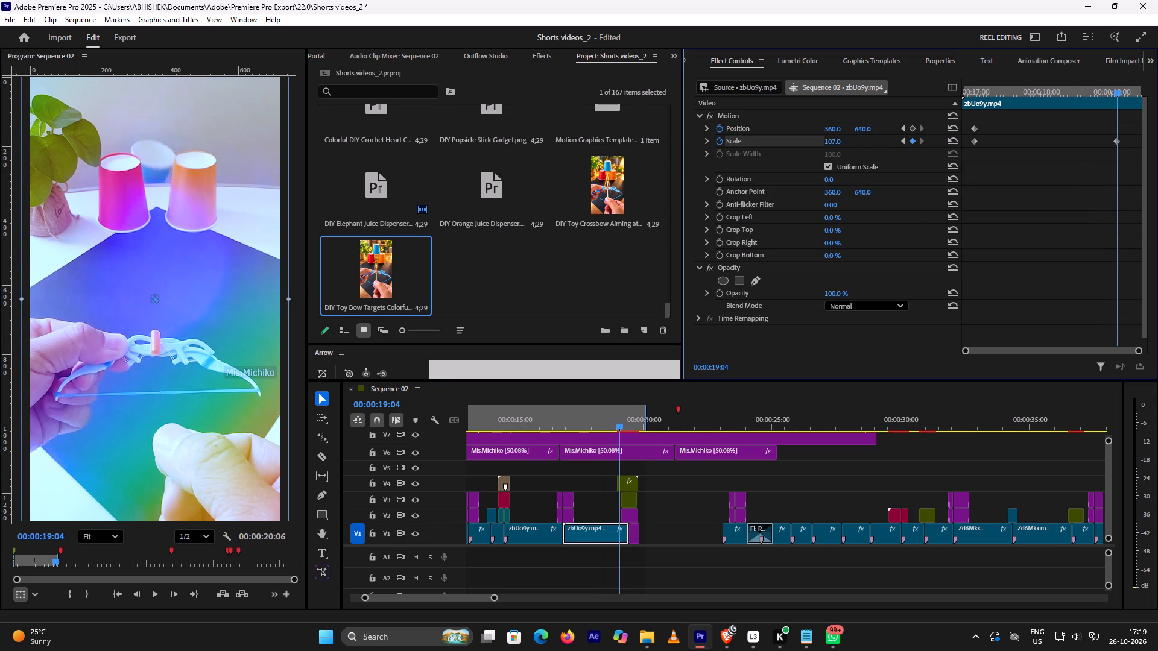
pyautogui.click(572, 412)
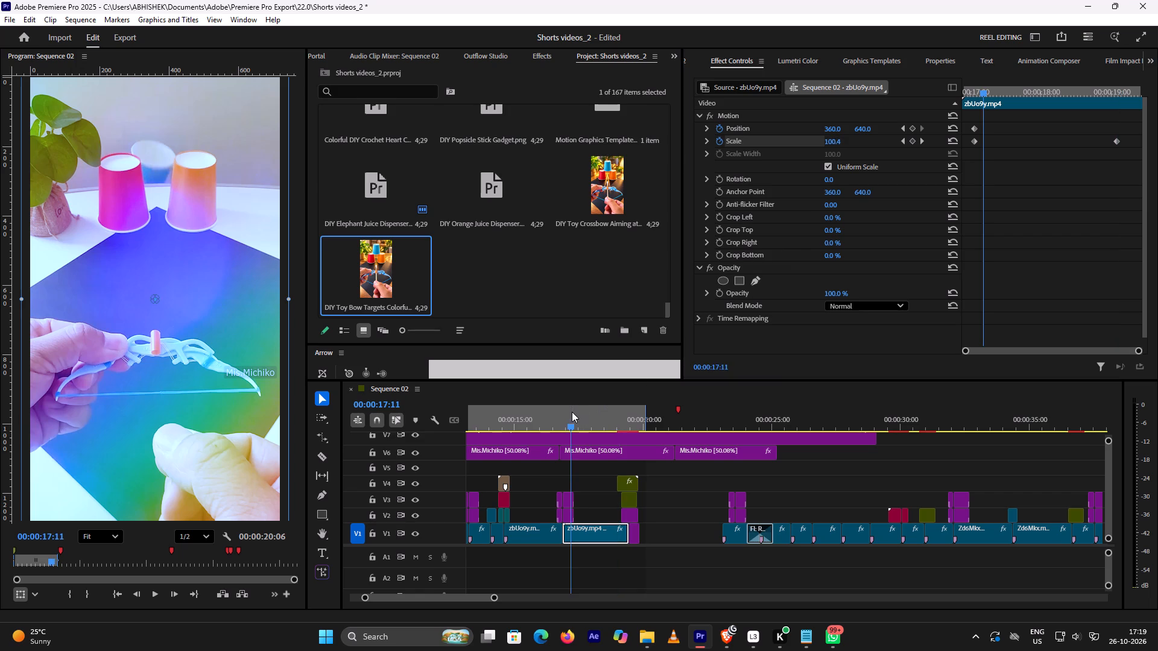
pyautogui.press('space')
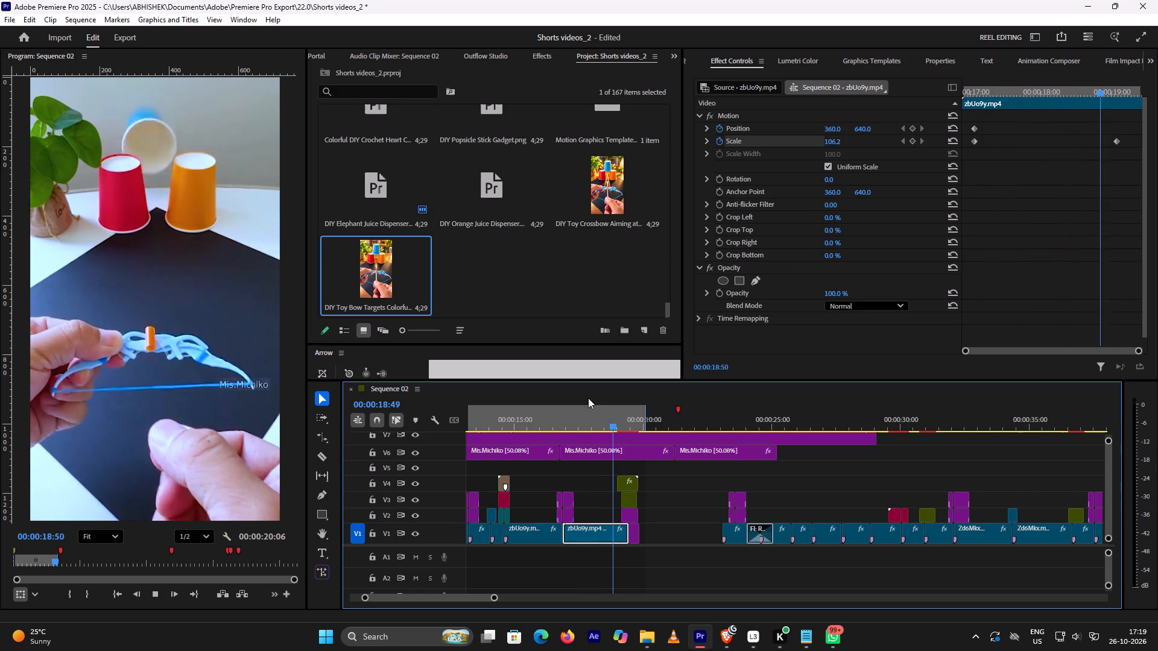
pyautogui.press('space')
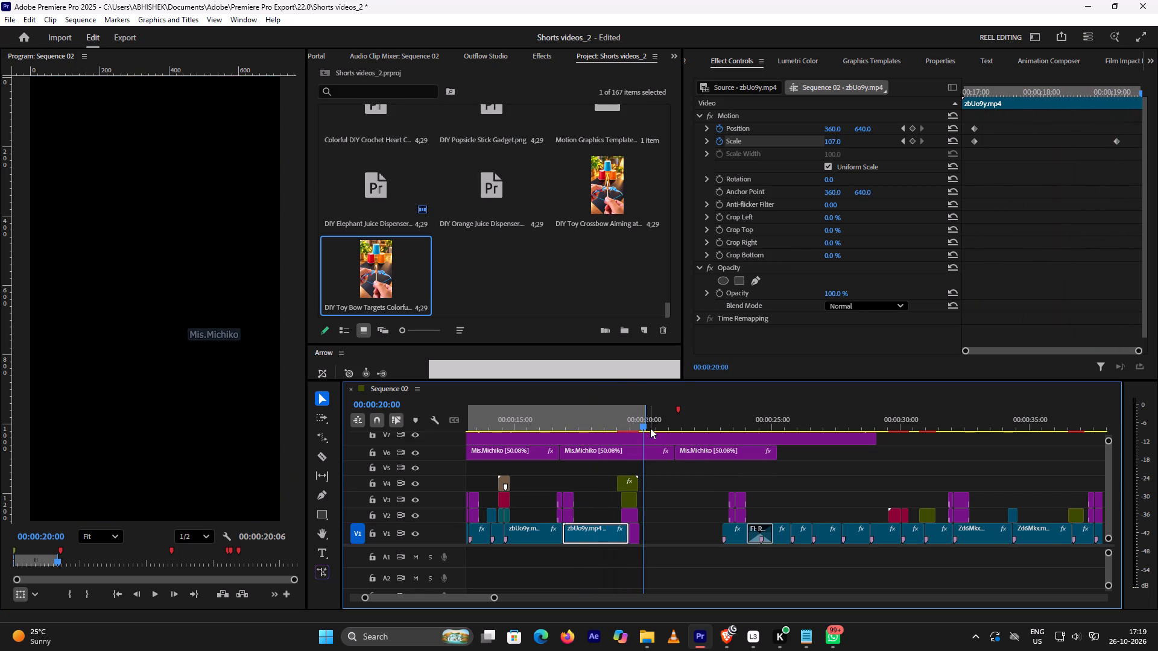
# Render the sequence's previews and play the short from the start to about 00:00:02.
pyautogui.press('Return')
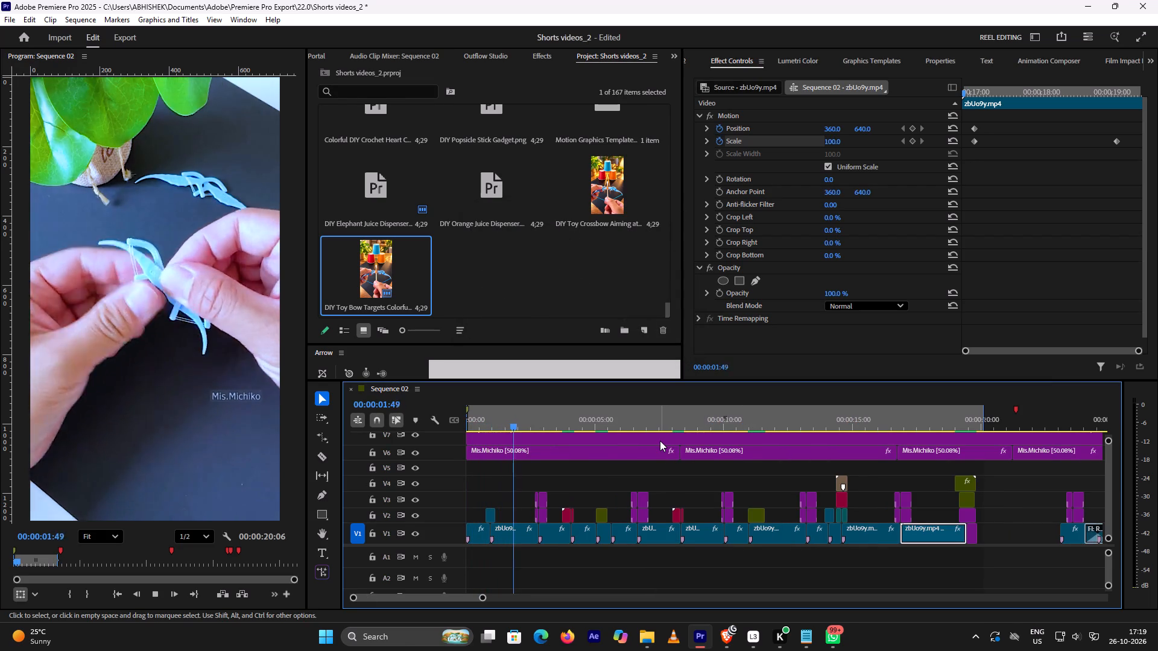
pyautogui.press('space')
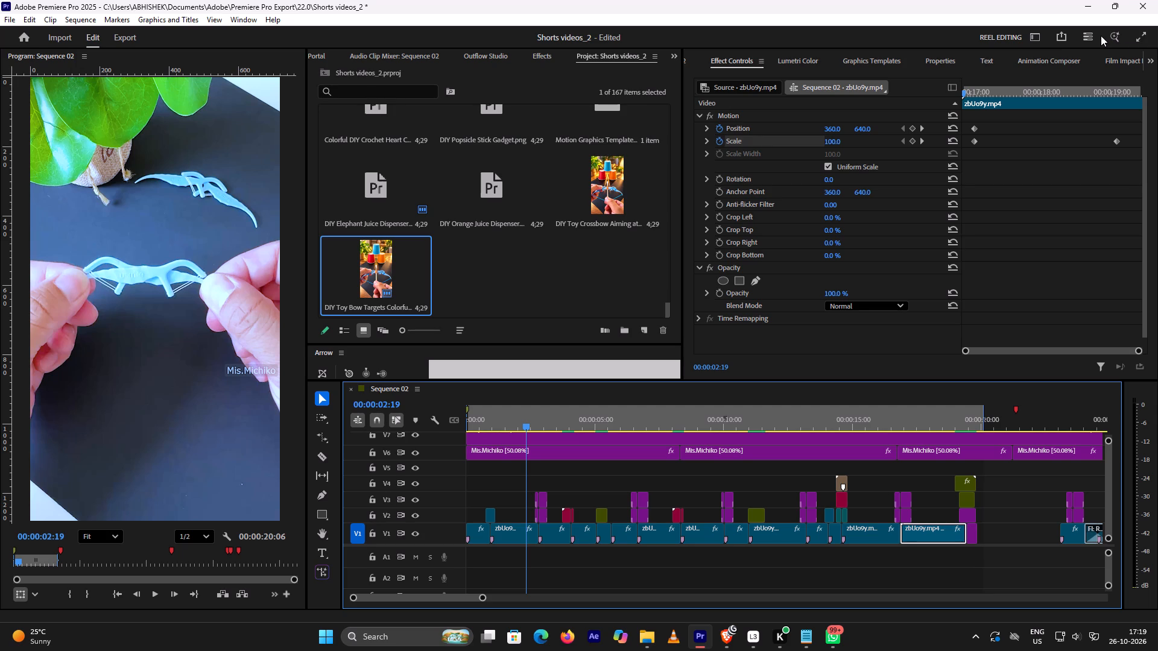
# Open the export settings for Sequence 02 and replace "Sequence" in the output file name with "Mis.Michiko 342".
pyautogui.click(138, 39)
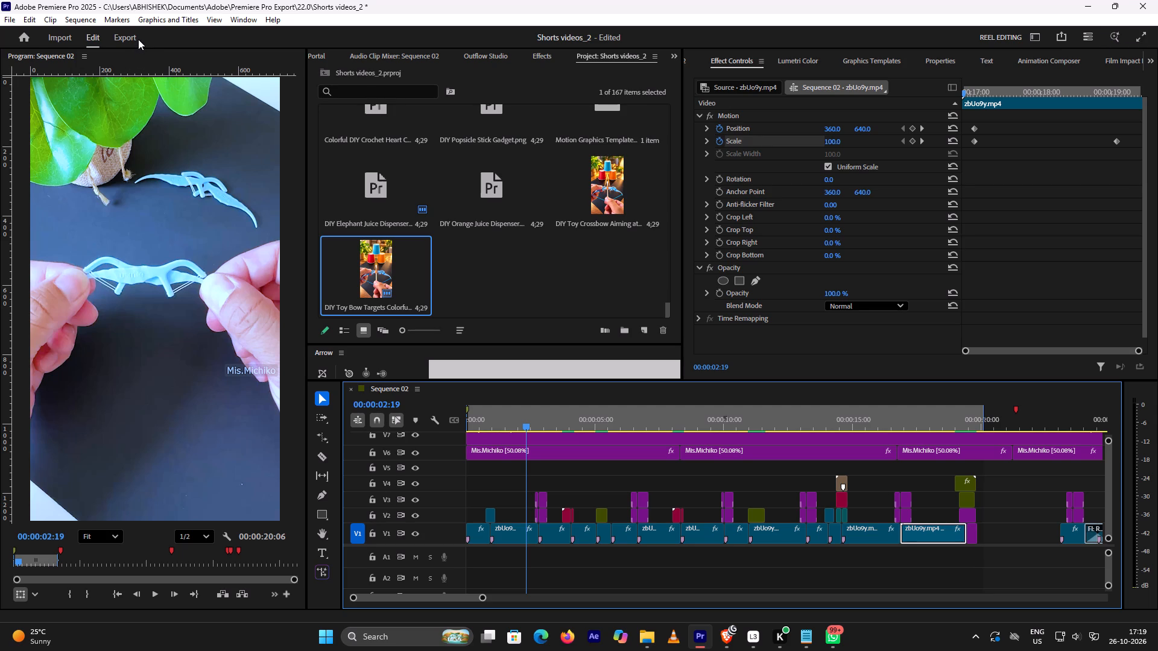
pyautogui.click(133, 39)
pyautogui.click(645, 355)
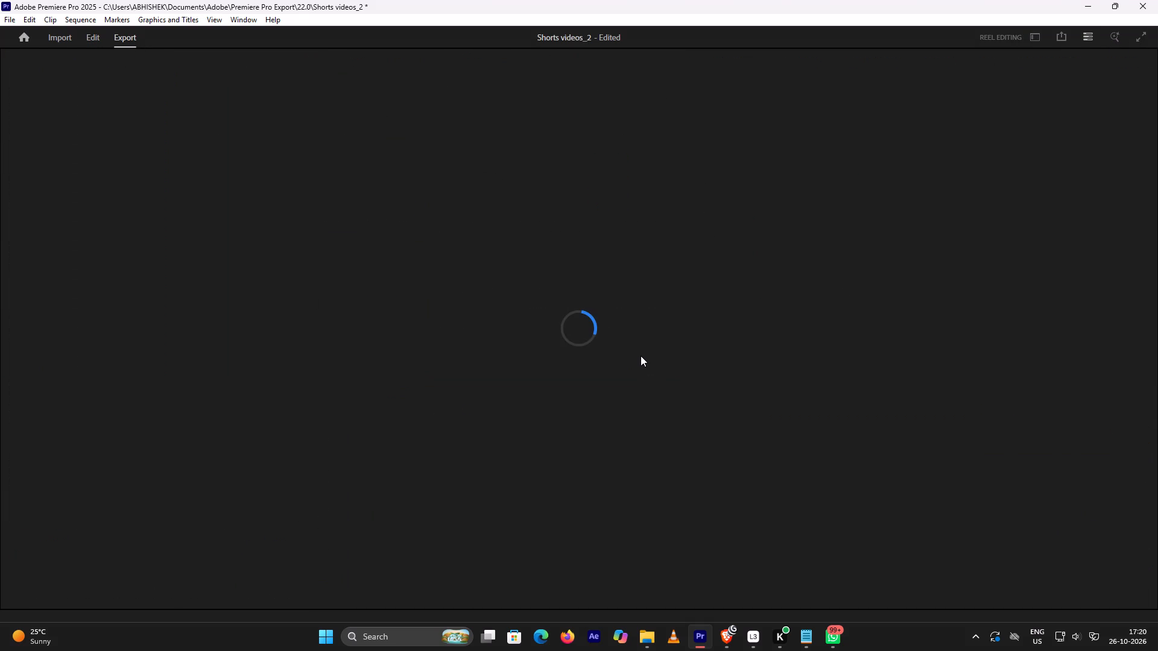
pyautogui.click(723, 330)
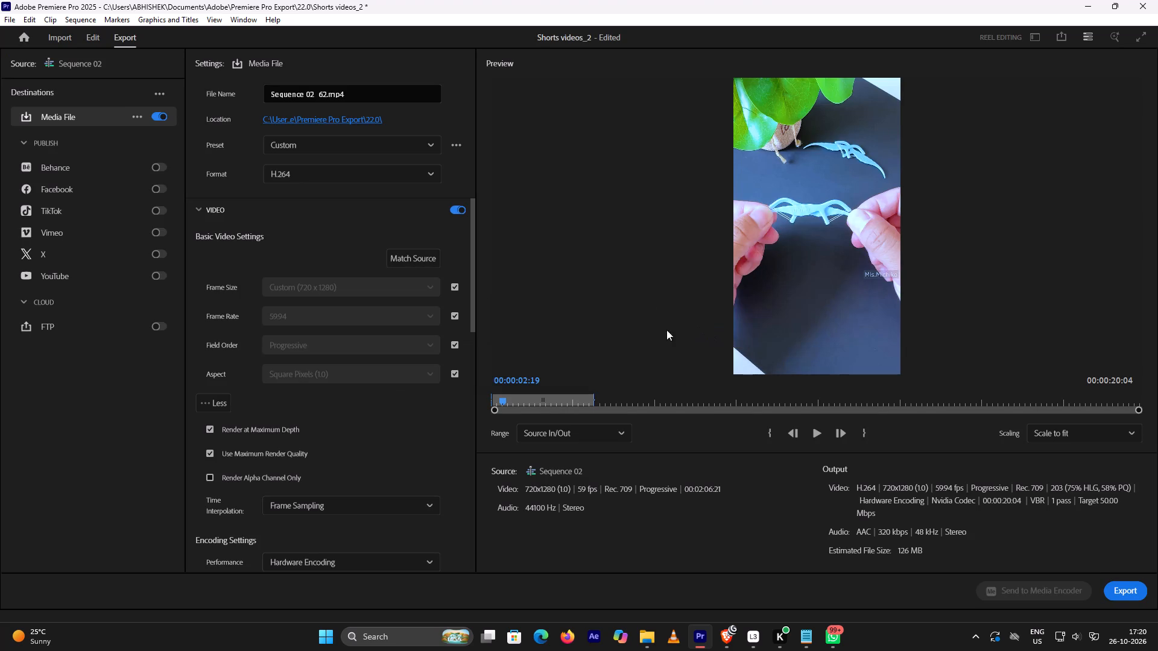
pyautogui.moveTo(302, 98); pyautogui.dragTo(150, 110)
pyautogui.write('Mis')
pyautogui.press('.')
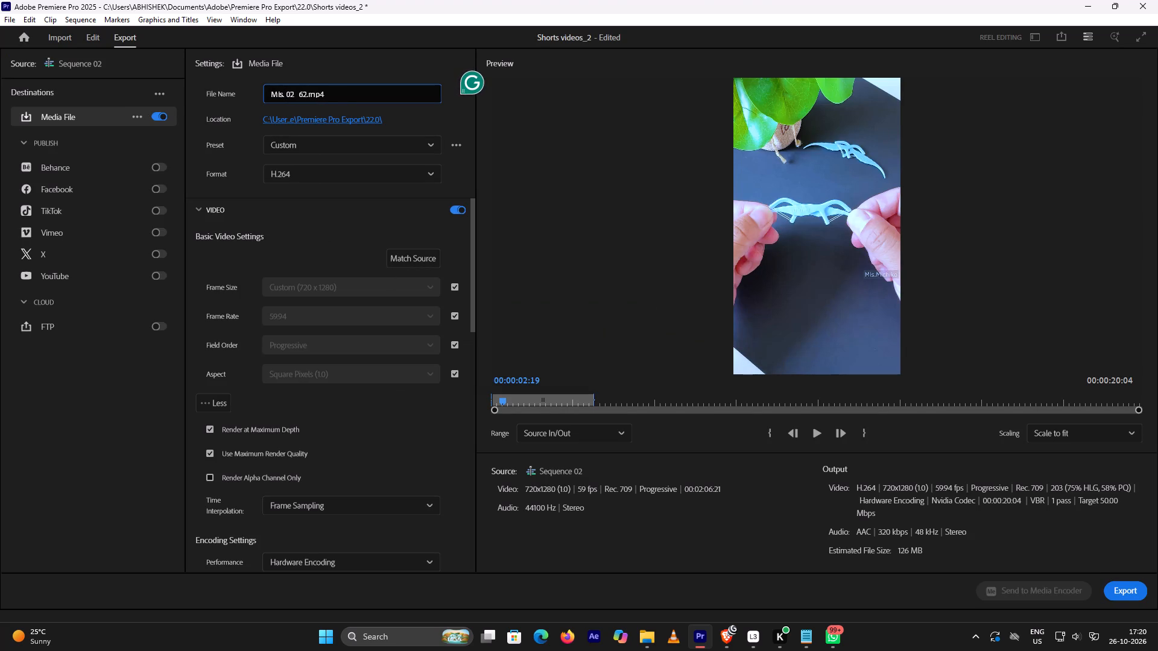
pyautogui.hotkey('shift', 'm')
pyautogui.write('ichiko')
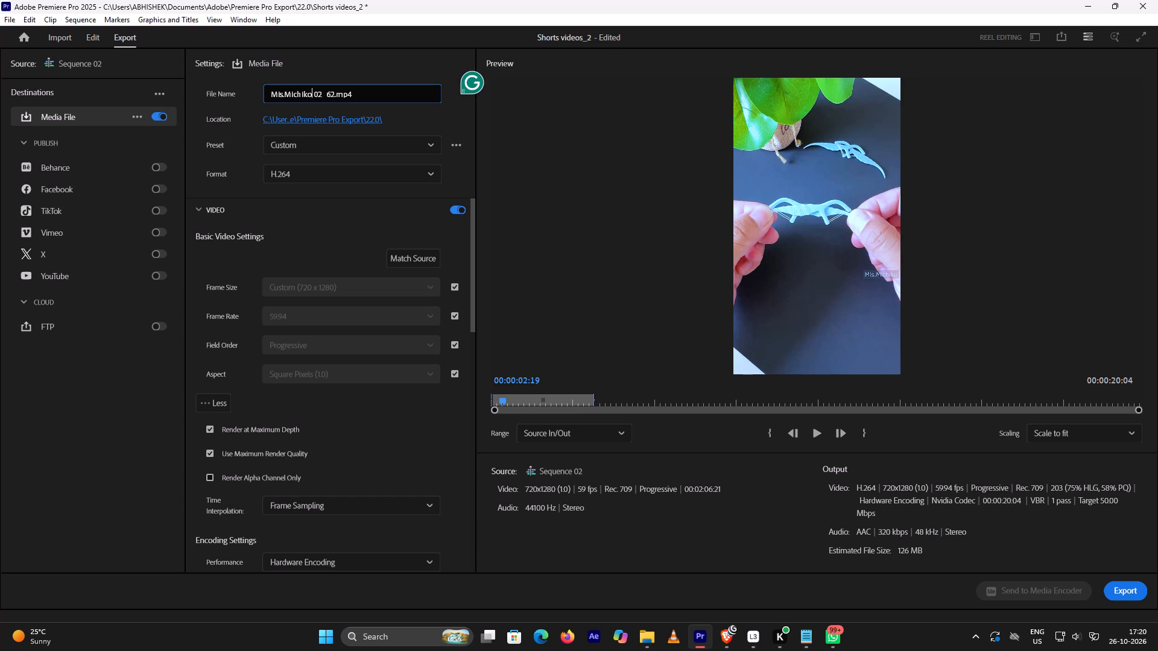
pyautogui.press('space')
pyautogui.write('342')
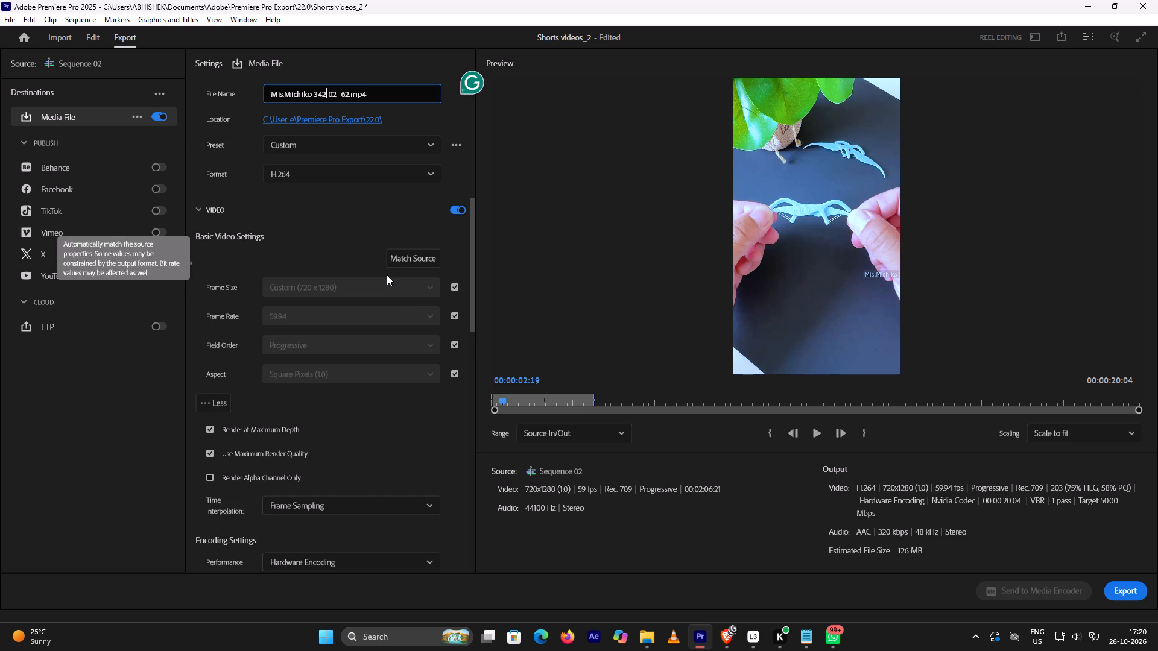
# Review the H.264 encoding and bitrate settings, and export Sequence 02 as a media file.
pyautogui.scroll(-20, 387, 275)
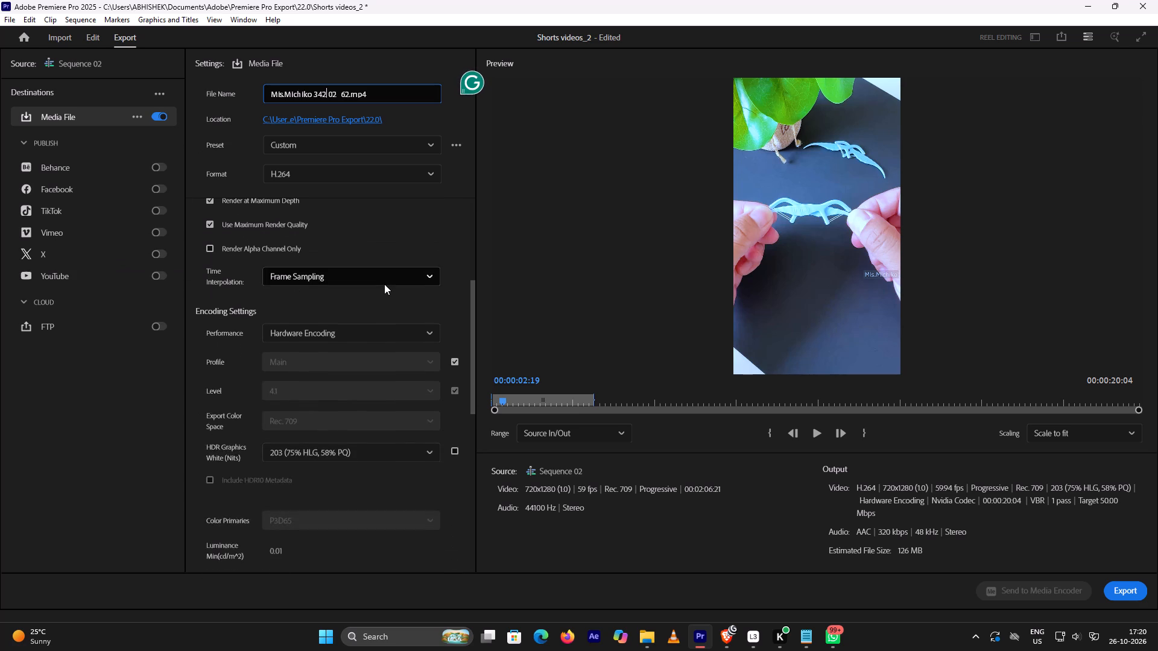
pyautogui.scroll(-6, 384, 284)
pyautogui.scroll(-16, 382, 338)
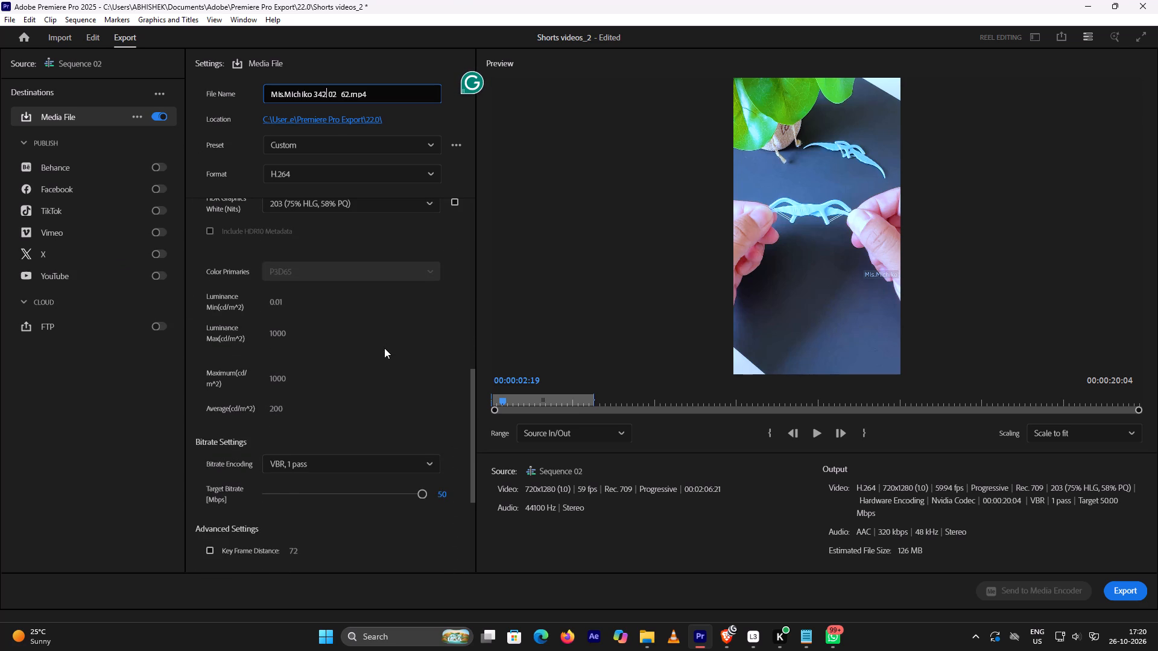
pyautogui.click(1124, 599)
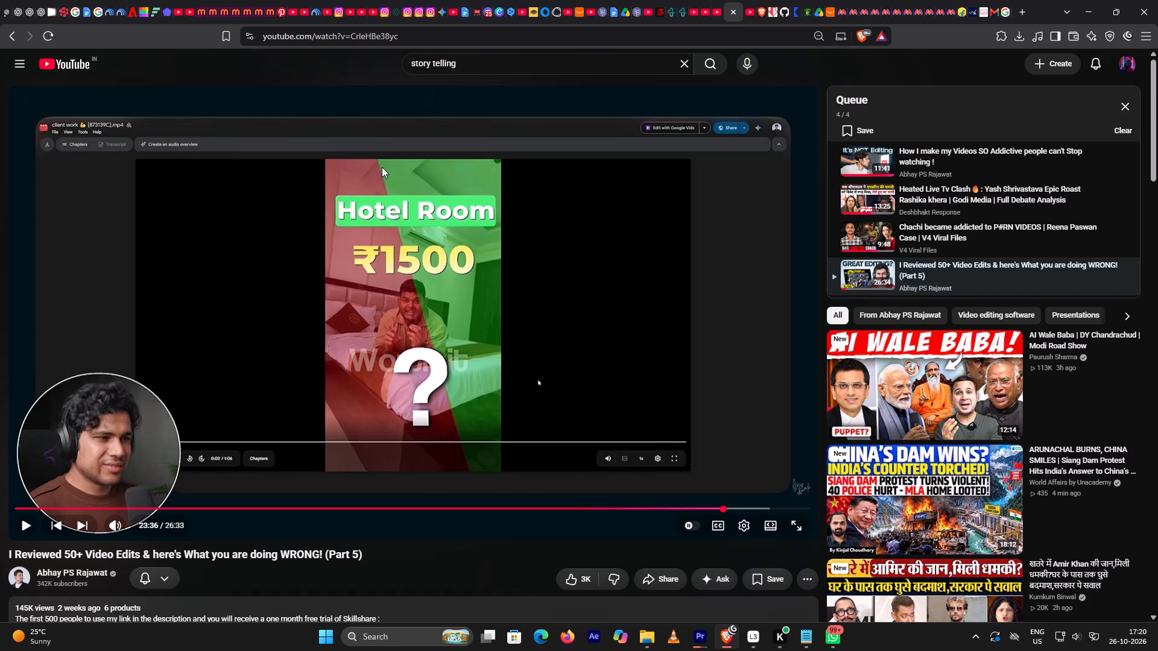
pyautogui.click(391, 388)
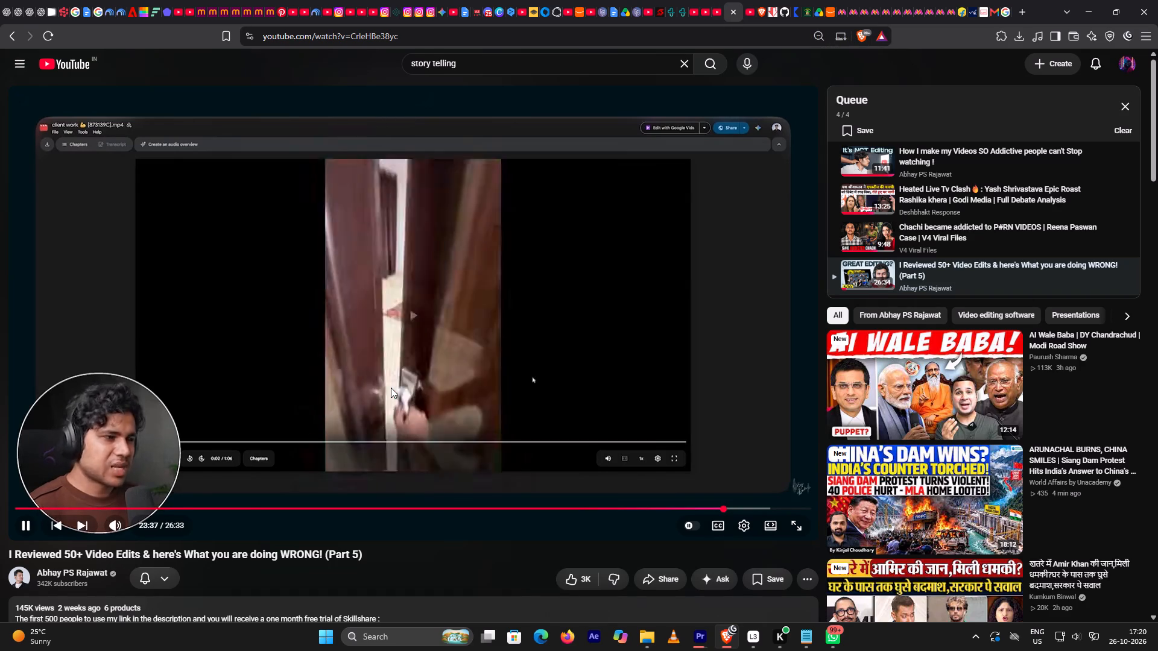